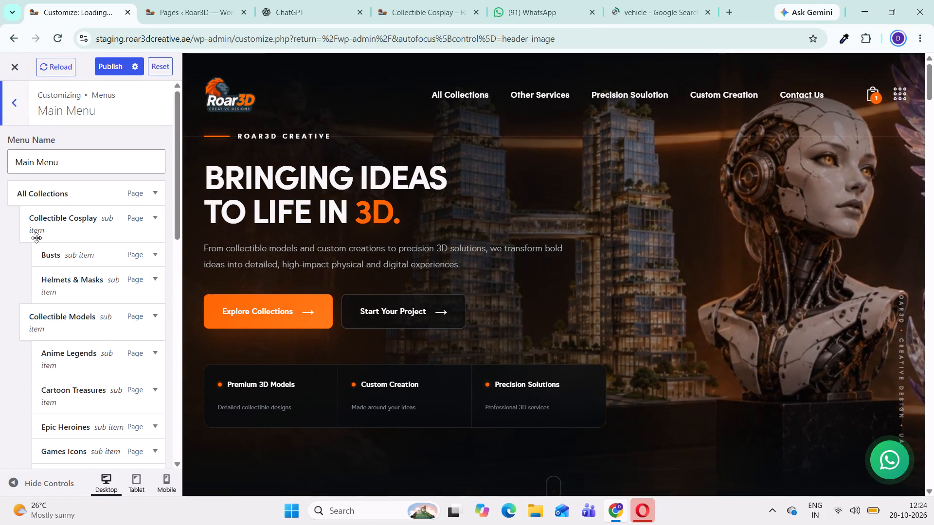
Review the Main Menu's existing items and sub-items from All Collections down to Contact Us.
scroll(81, 351, "down", 2)
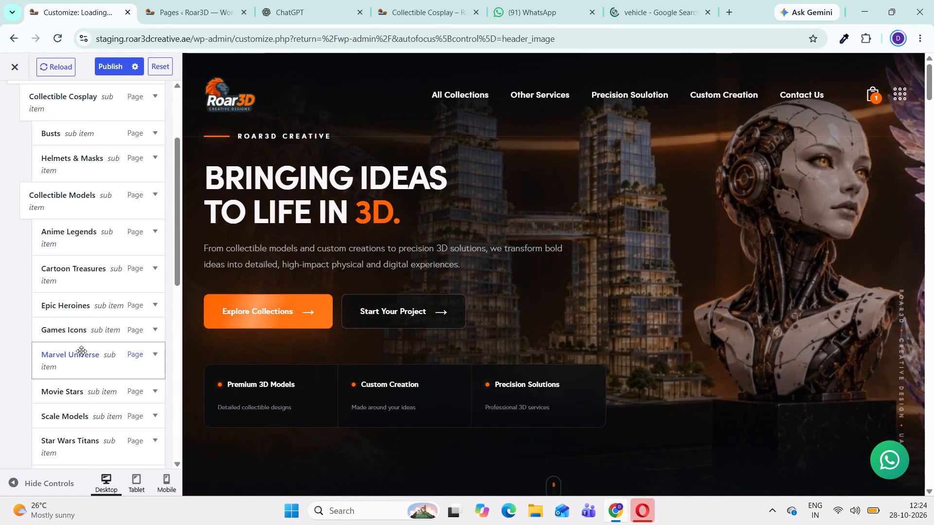
scroll(81, 351, "down", 4)
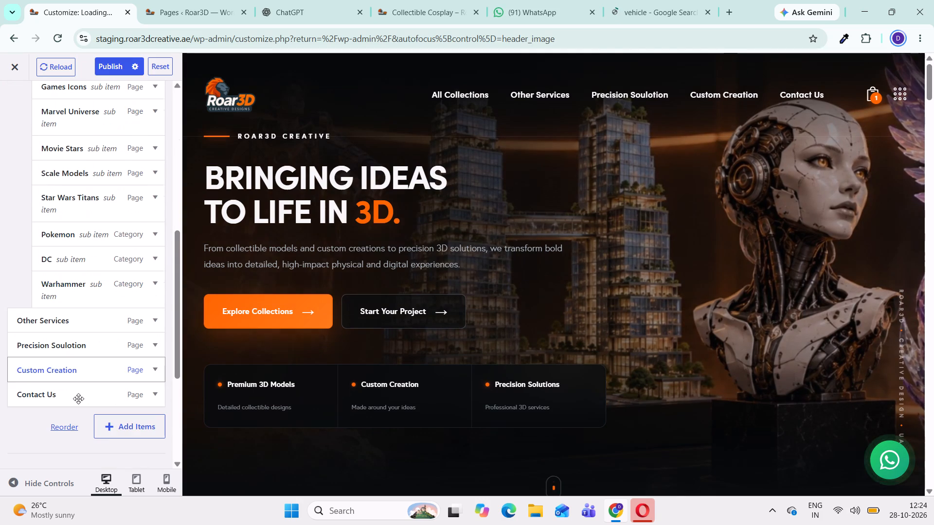
scroll(116, 318, "up", 2)
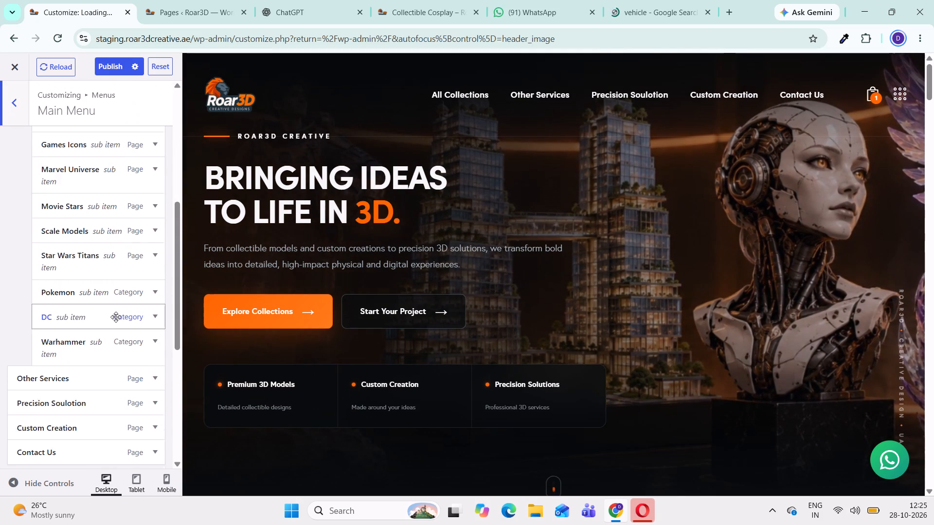
scroll(116, 317, "up", 3)
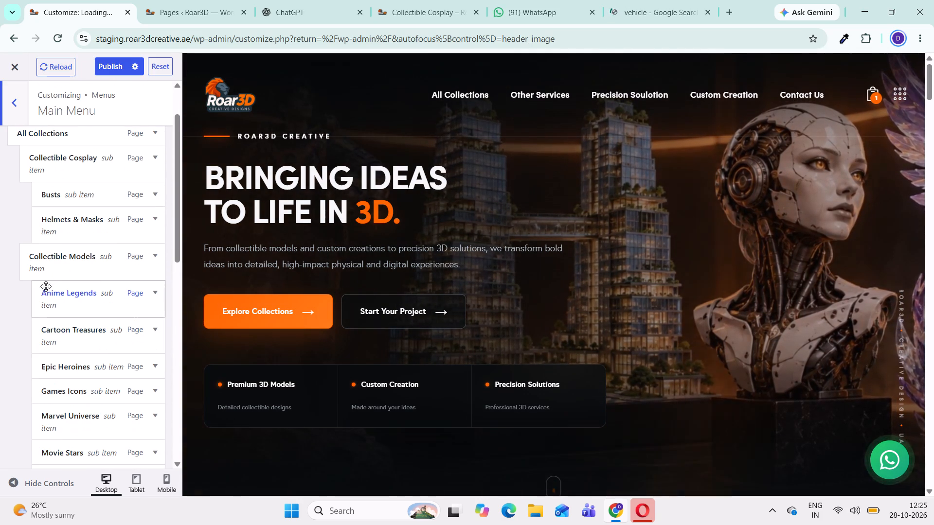
scroll(132, 309, "down", 2)
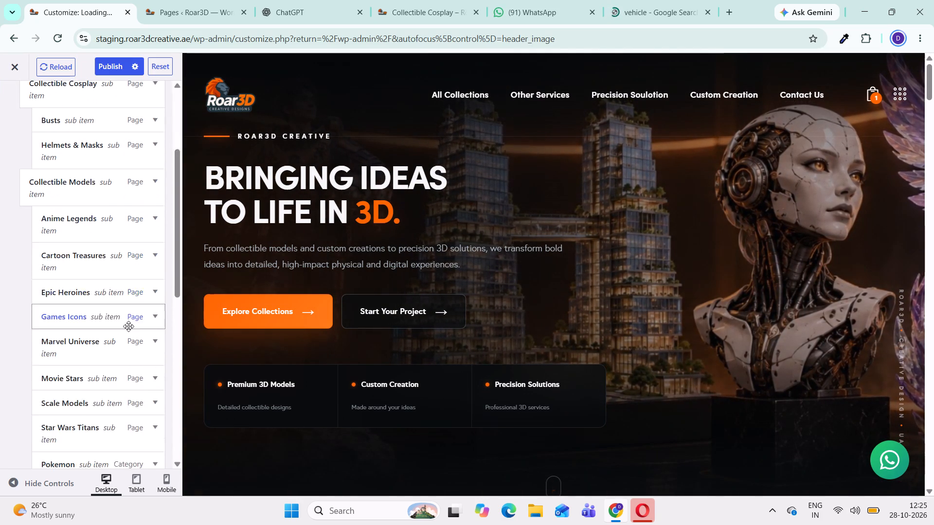
scroll(128, 326, "down", 6)
Open the selection of items that can be added to the Main Menu and examine the available item types.
left_click(119, 243)
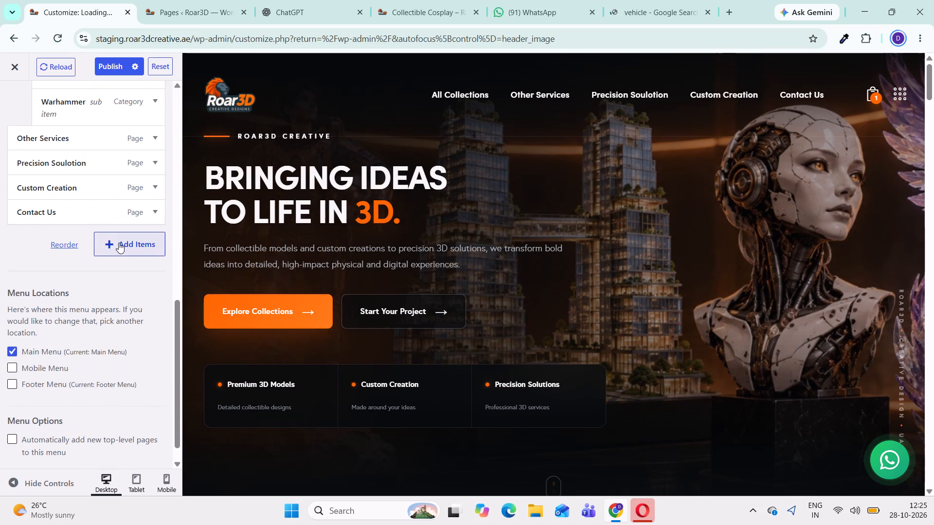
scroll(324, 374, "down", 2)
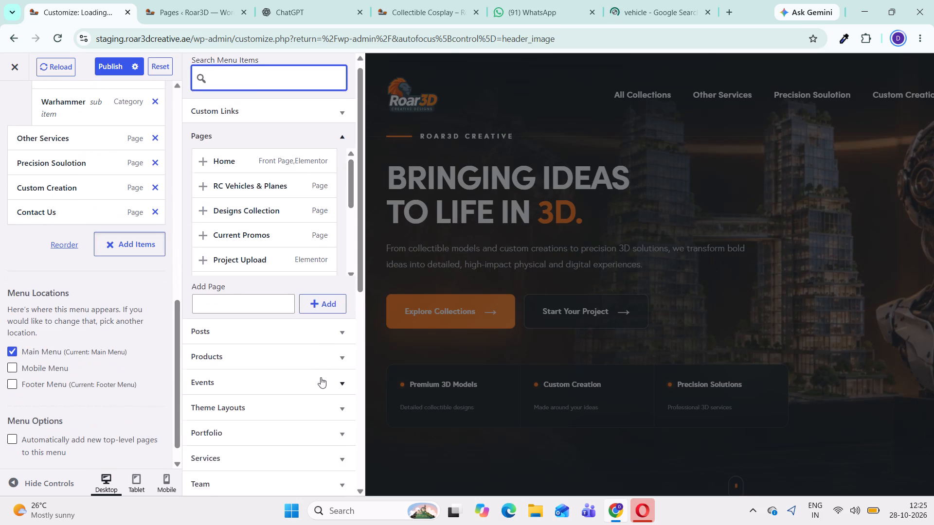
scroll(292, 262, "up", 1)
scroll(322, 302, "down", 1)
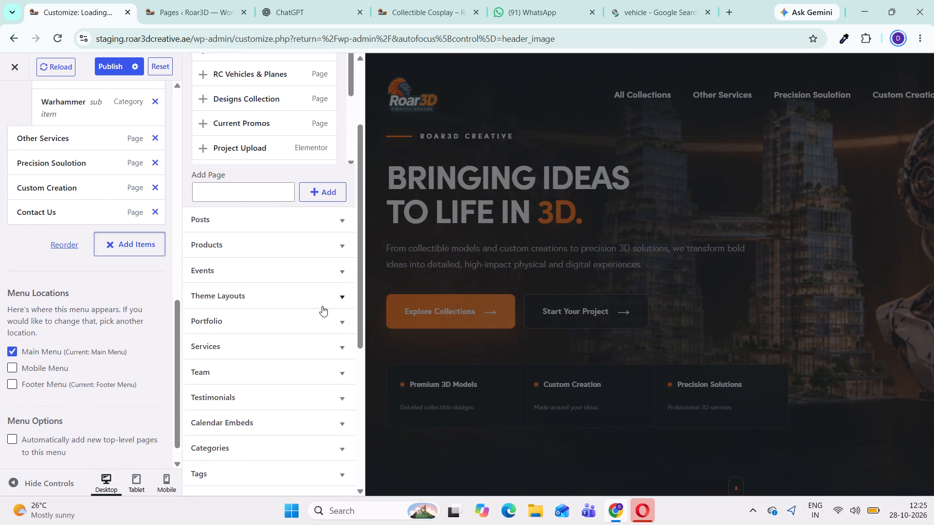
scroll(322, 306, "down", 7)
scroll(322, 307, "up", 4)
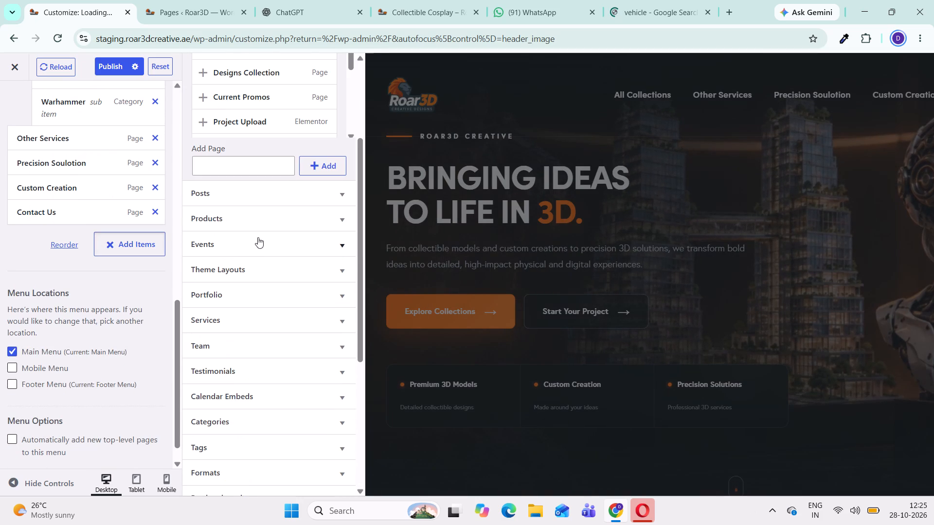
scroll(306, 297, "down", 7)
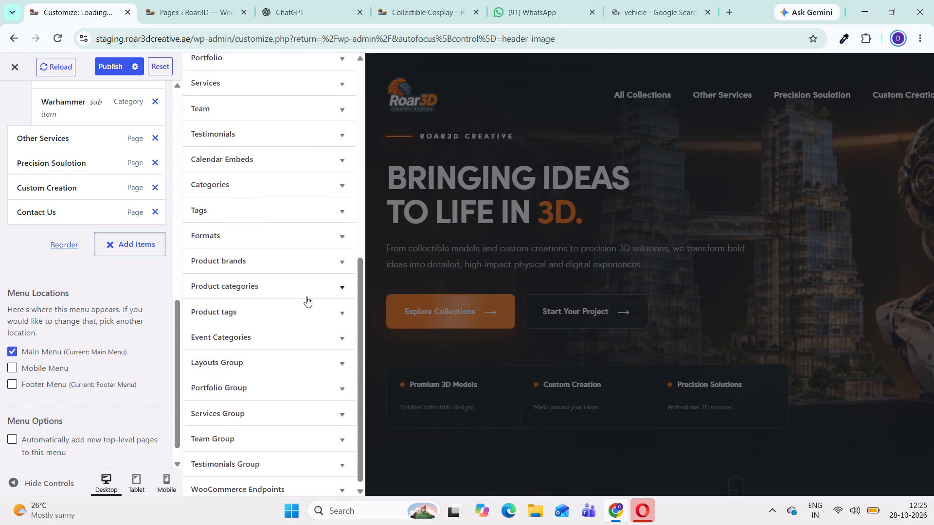
scroll(306, 297, "down", 6)
scroll(306, 297, "up", 3)
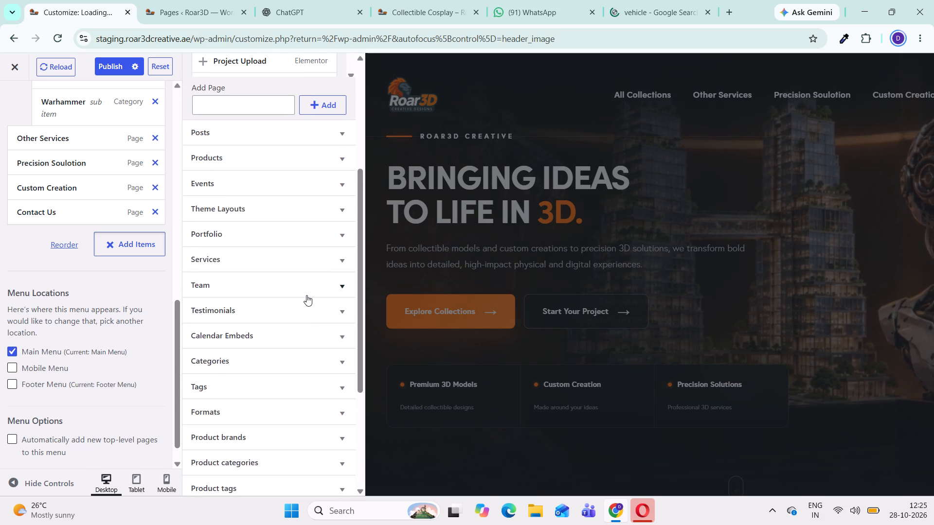
scroll(295, 283, "up", 5)
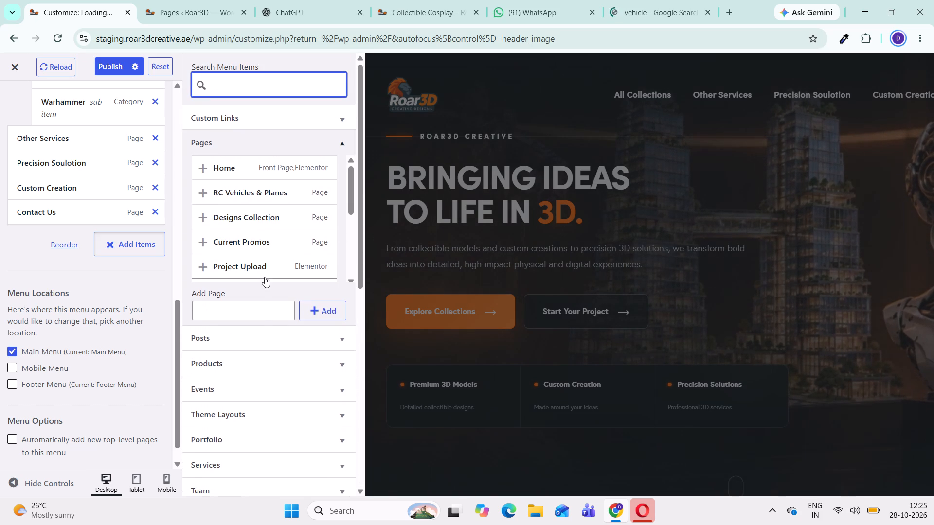
Add the pages Current Promos, Designs Collection and RC Vehicles & Planes to the Main Menu.
scroll(280, 222, "down", 10)
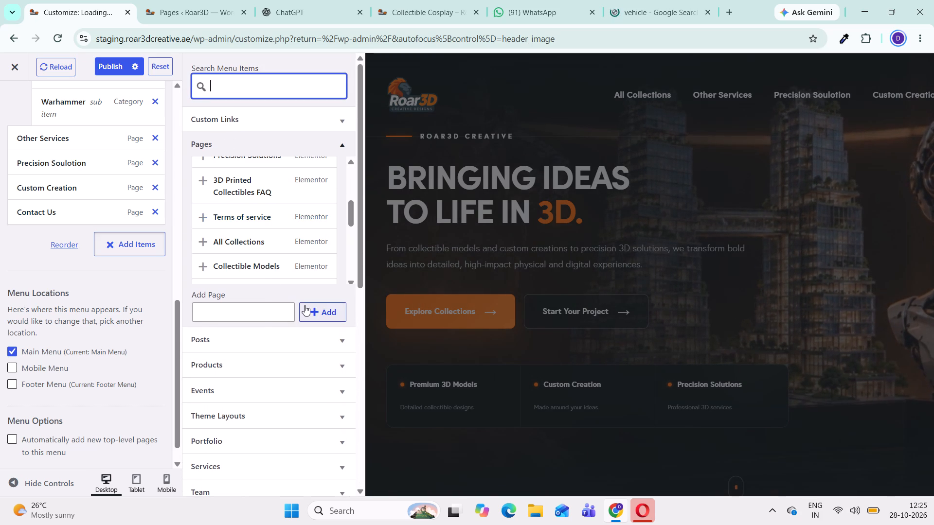
scroll(279, 262, "up", 4)
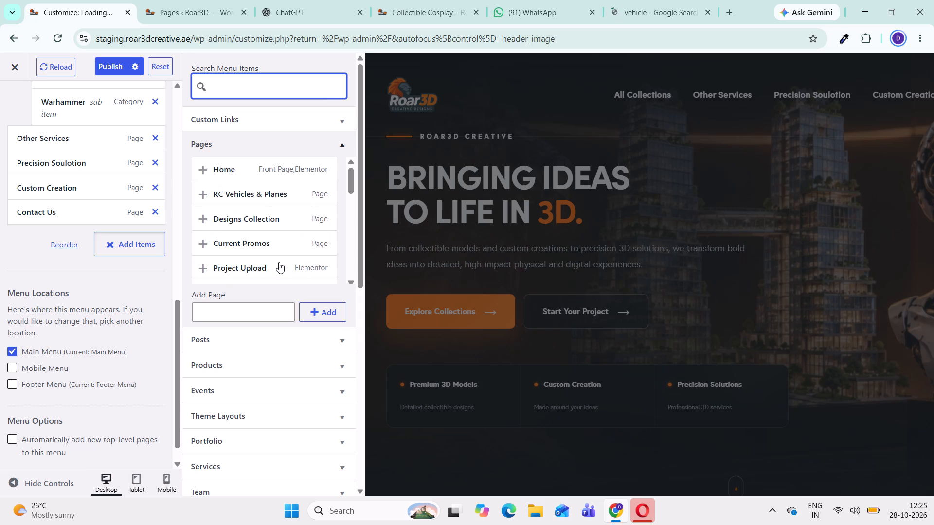
scroll(279, 262, "up", 1)
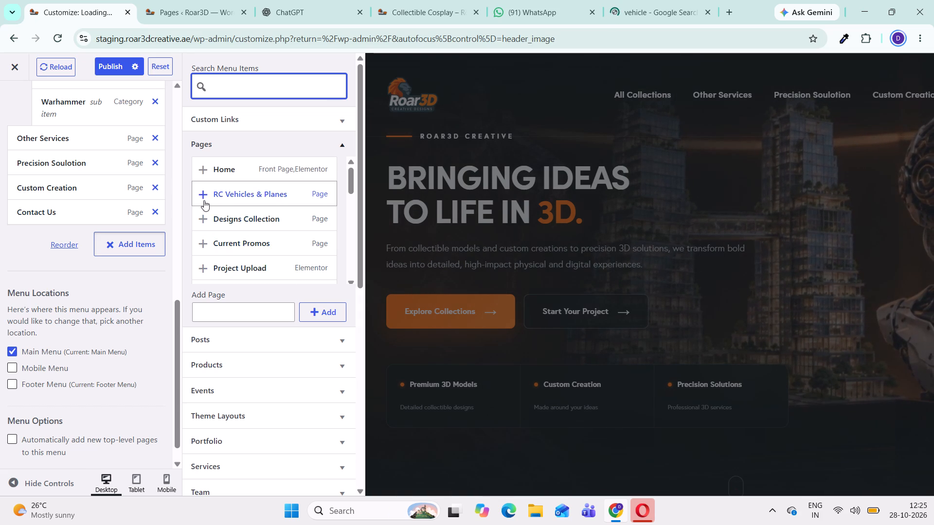
scroll(204, 198, "up", 1)
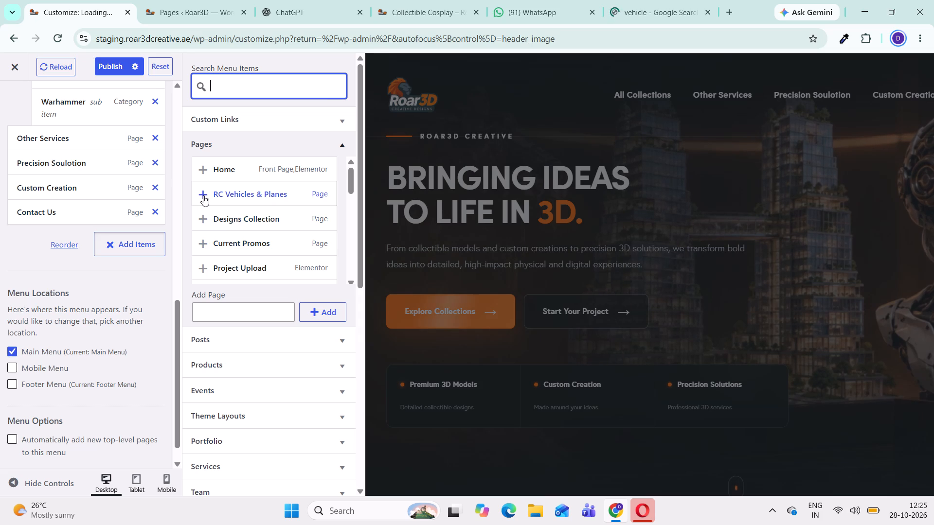
left_click(202, 246)
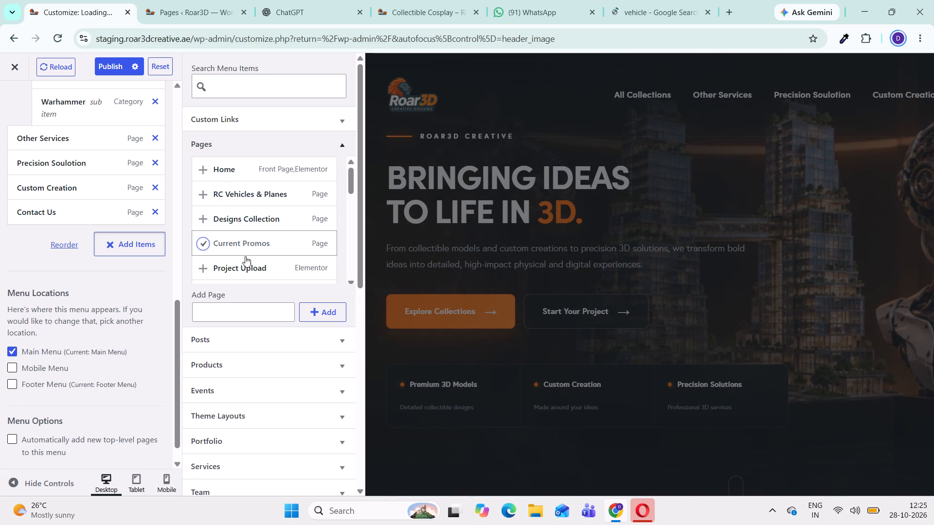
left_click(207, 219)
scroll(246, 233, "up", 1)
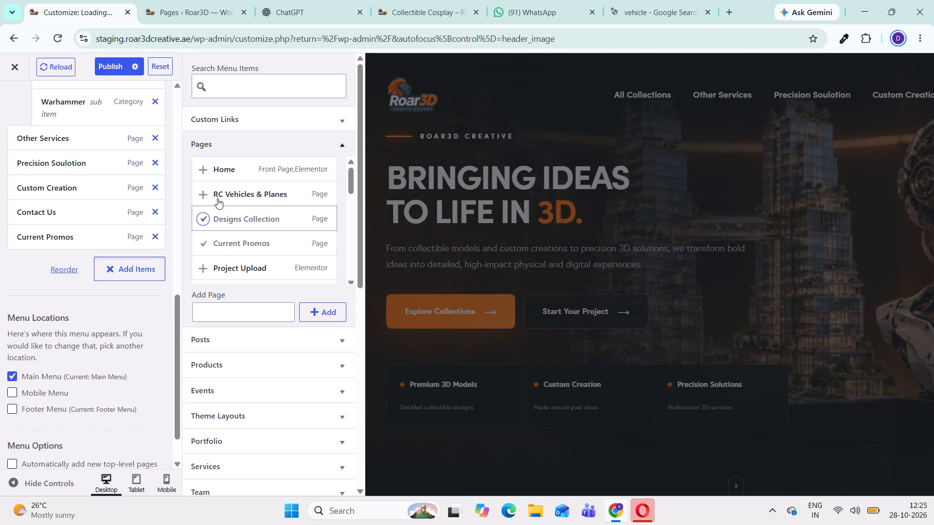
left_click(205, 195)
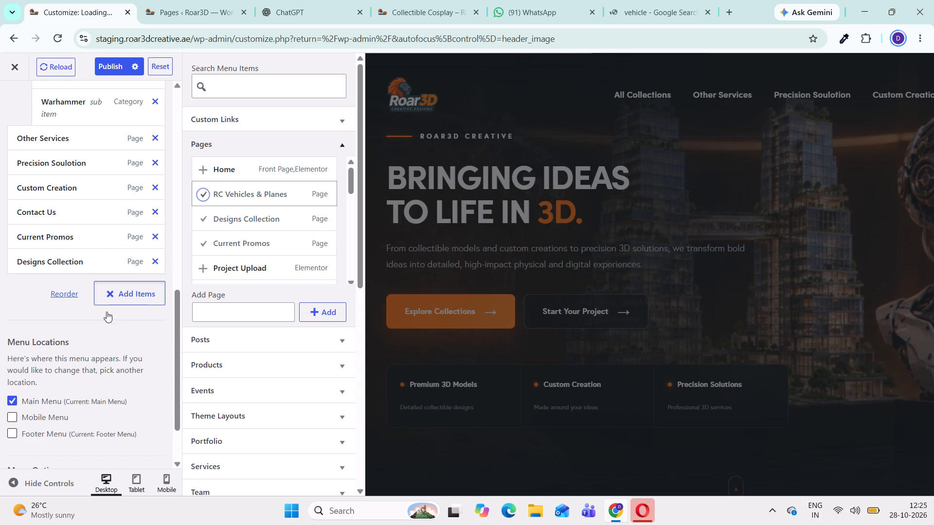
Move Current Promos up into the Collectible Models sub-items, placing it between Pokemon and DC.
scroll(95, 315, "up", 1)
scroll(92, 238, "up", 1)
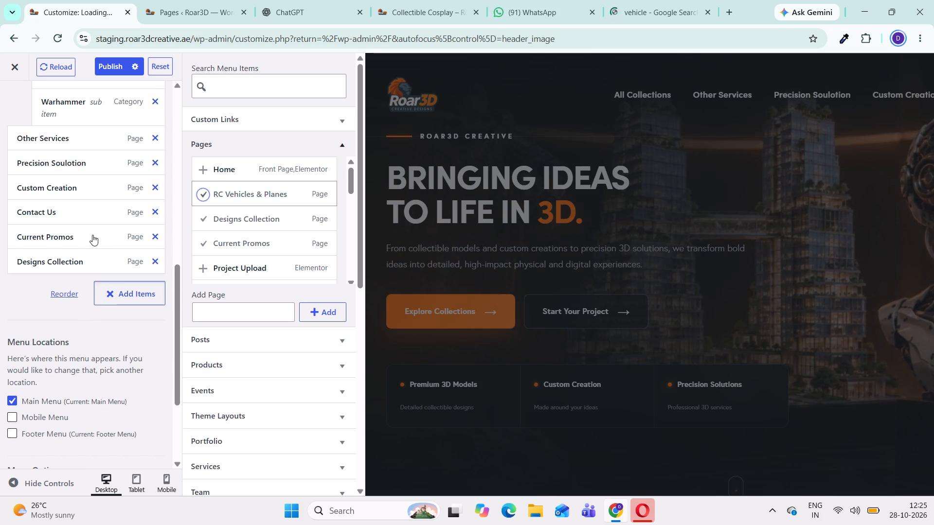
scroll(166, 220, "up", 3)
scroll(122, 193, "down", 4)
scroll(116, 218, "up", 6)
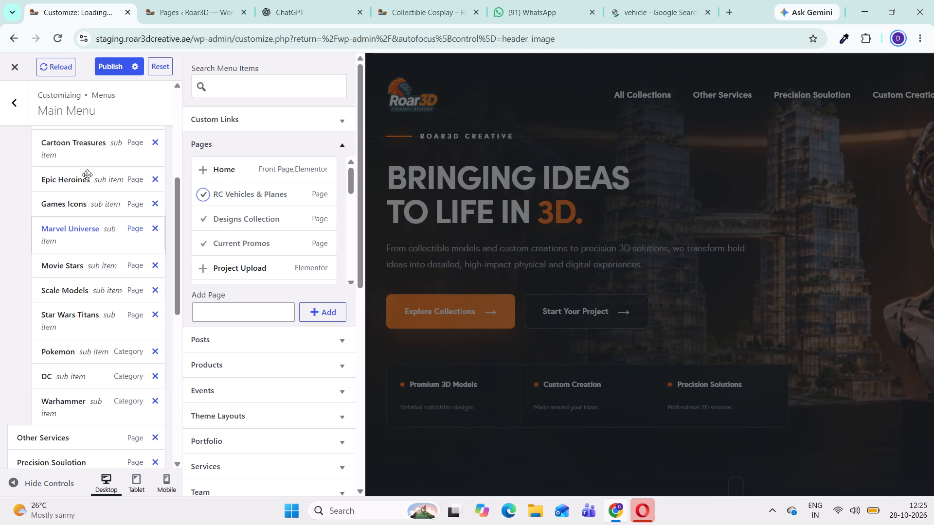
scroll(105, 257, "down", 2)
scroll(103, 299, "down", 4)
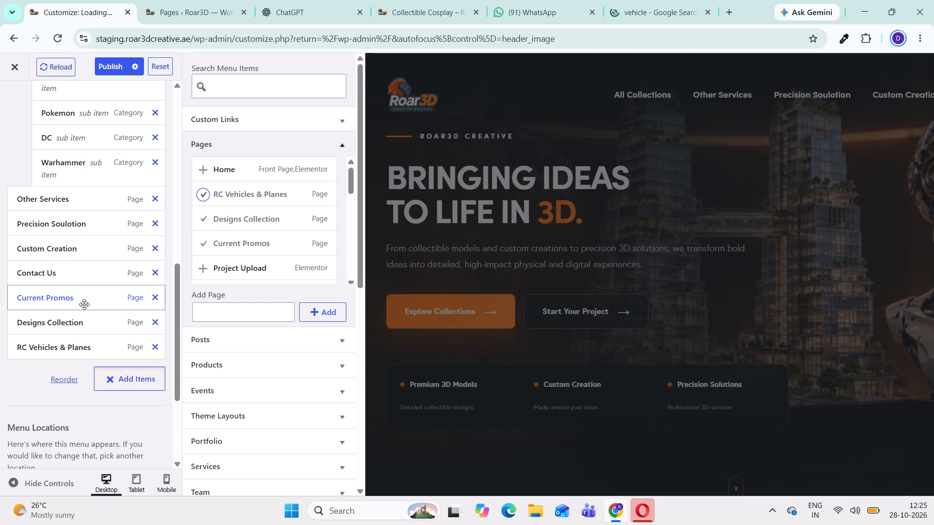
left_click_drag(84, 304, 78, 133)
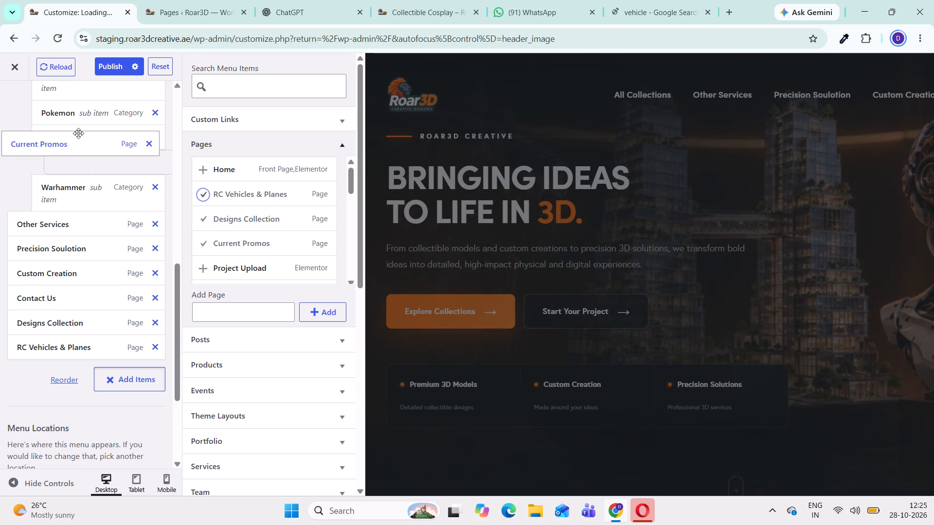
left_click_drag(78, 133, 88, 79)
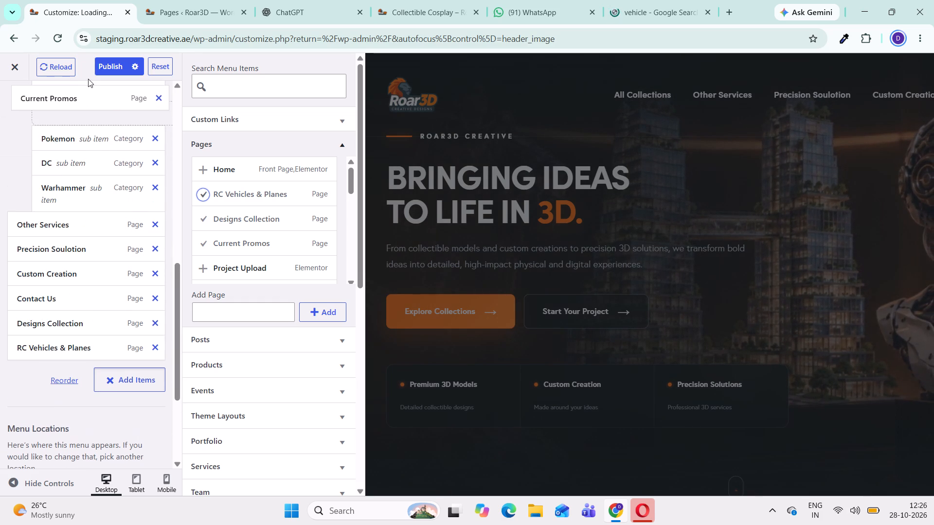
left_click_drag(88, 79, 88, 66)
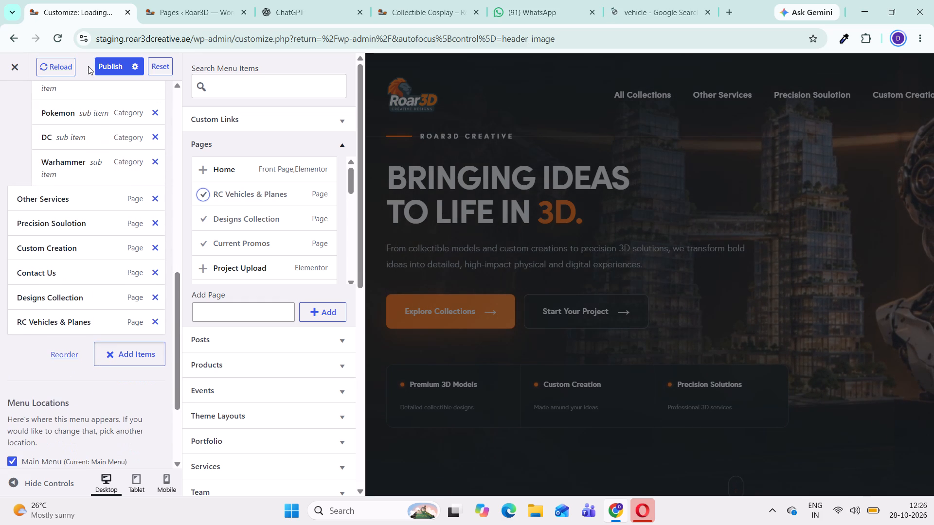
left_click_drag(88, 66, 98, 155)
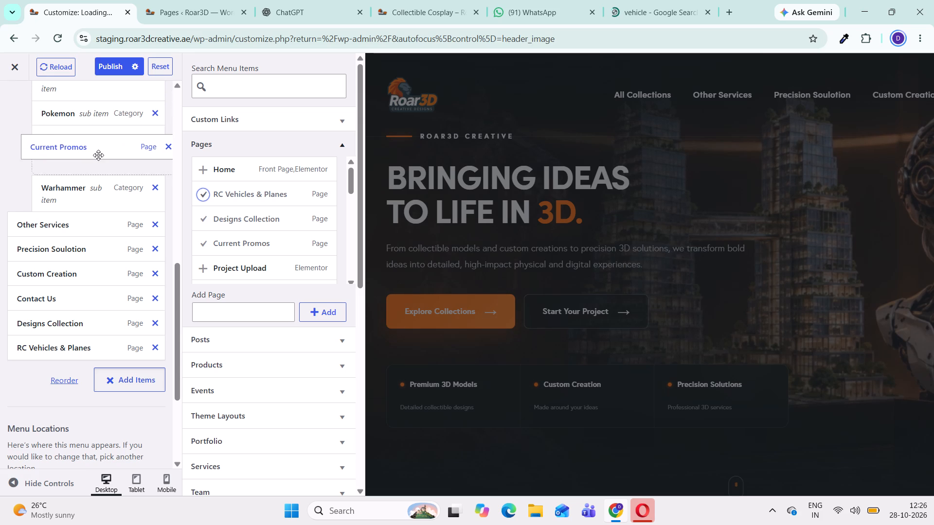
left_click_drag(98, 155, 113, 65)
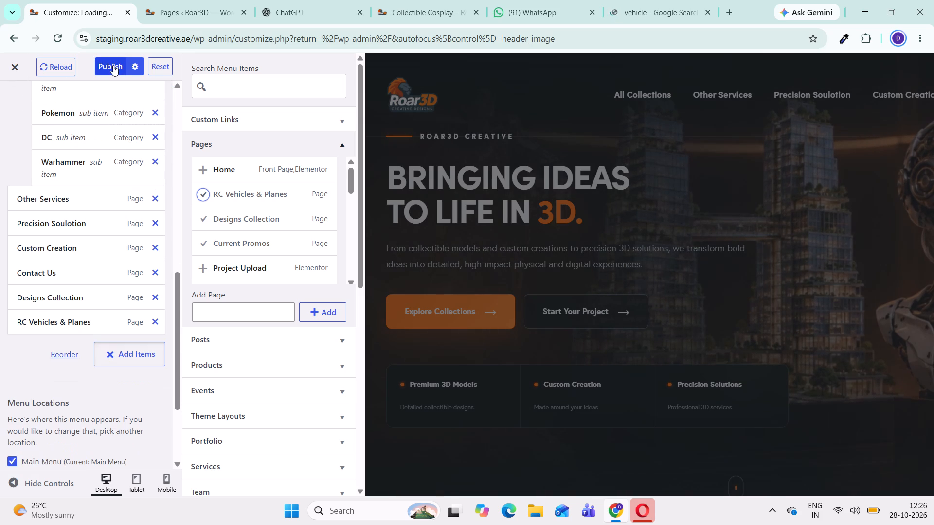
left_click_drag(113, 65, 99, 134)
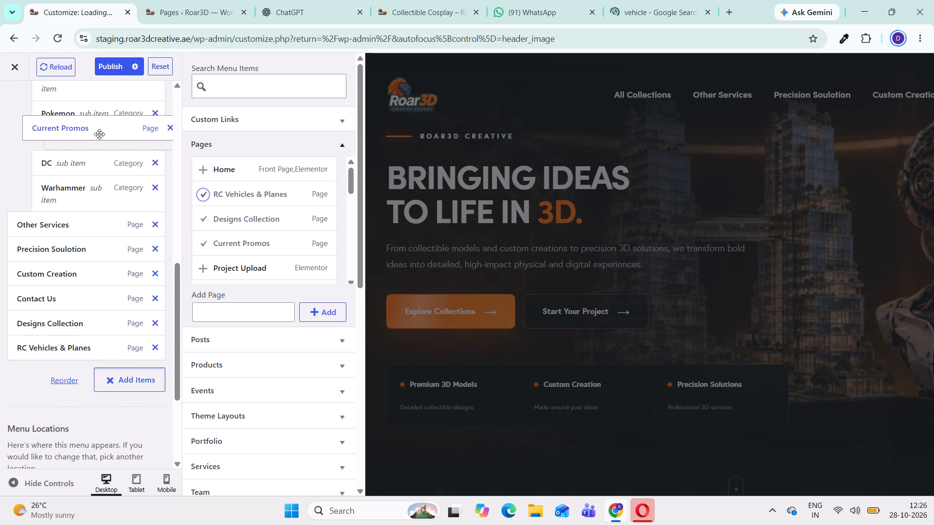
left_click_drag(99, 134, 96, 143)
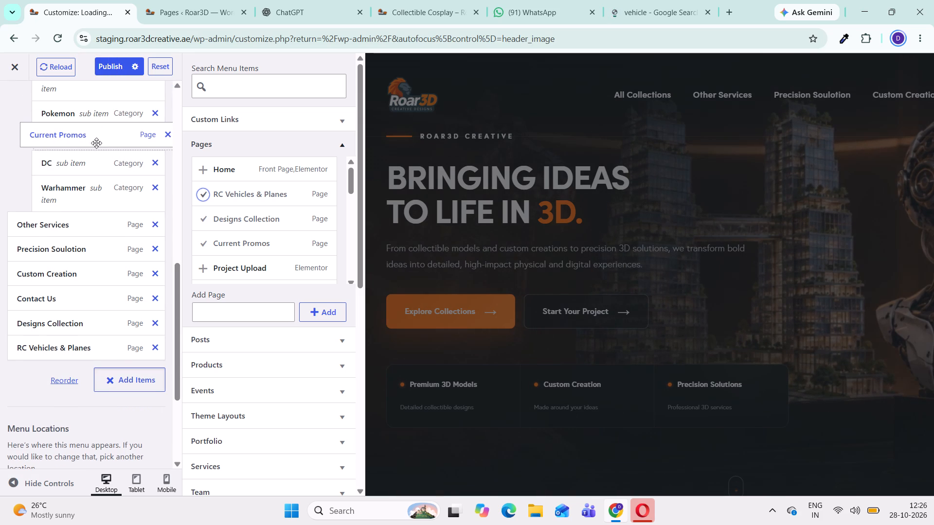
left_click_drag(96, 143, 85, 144)
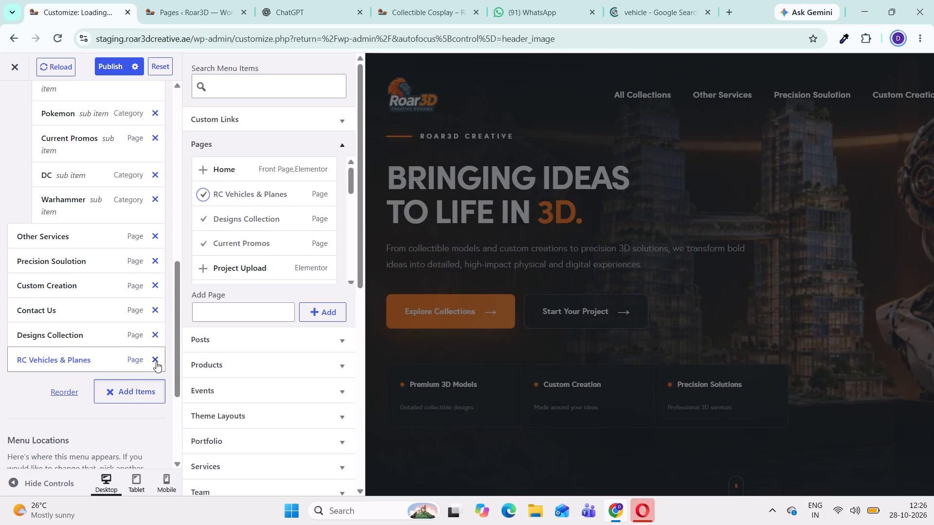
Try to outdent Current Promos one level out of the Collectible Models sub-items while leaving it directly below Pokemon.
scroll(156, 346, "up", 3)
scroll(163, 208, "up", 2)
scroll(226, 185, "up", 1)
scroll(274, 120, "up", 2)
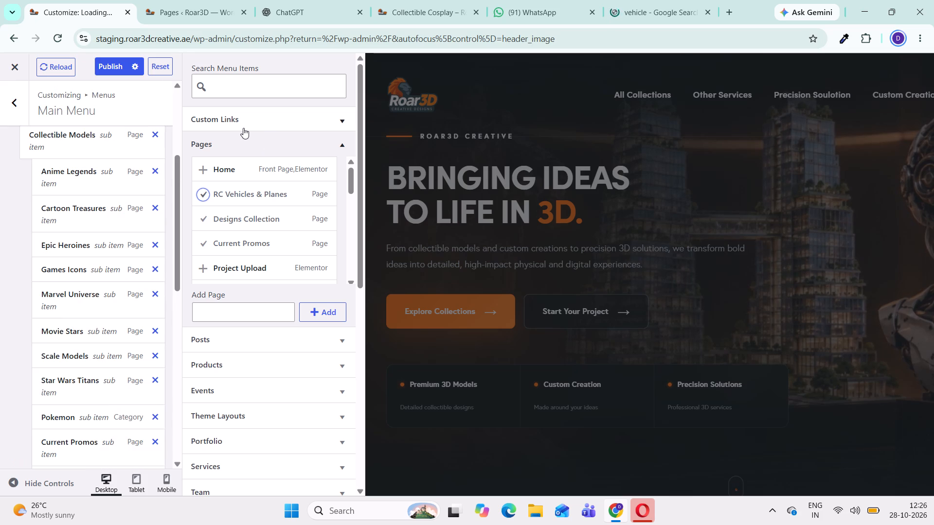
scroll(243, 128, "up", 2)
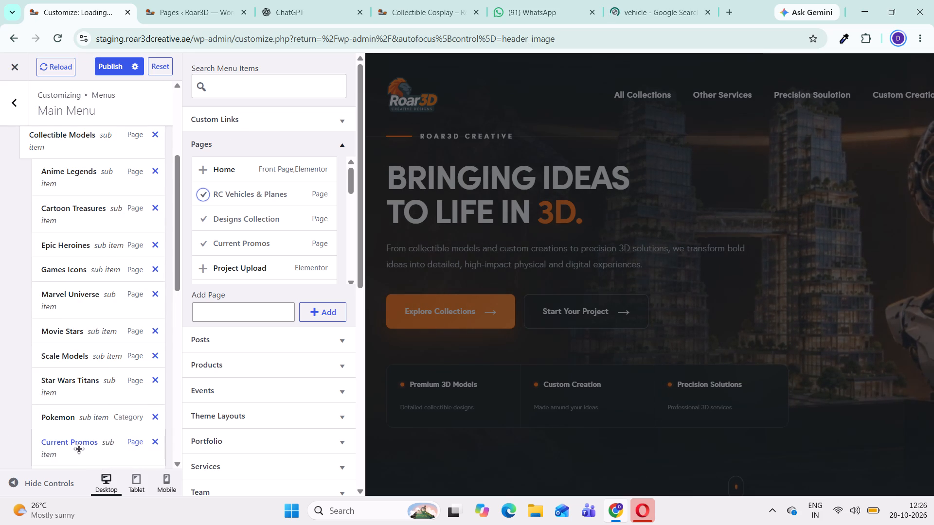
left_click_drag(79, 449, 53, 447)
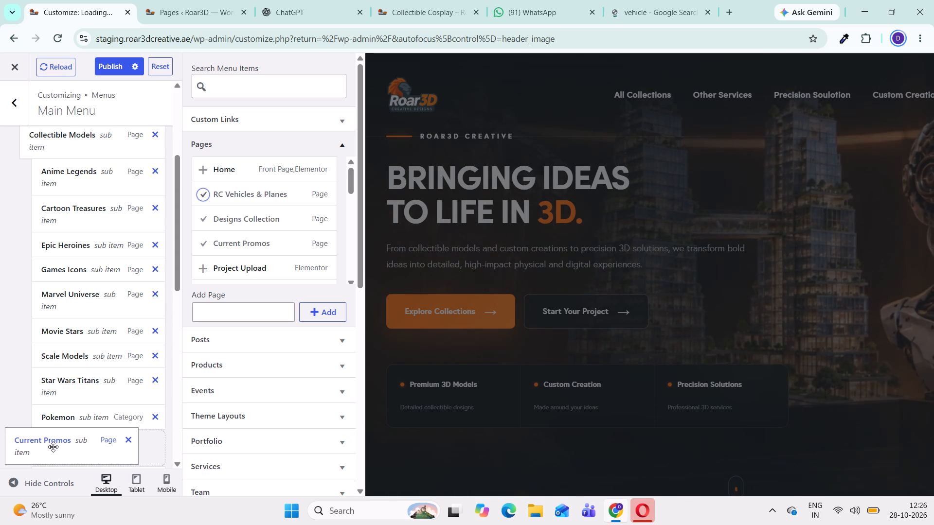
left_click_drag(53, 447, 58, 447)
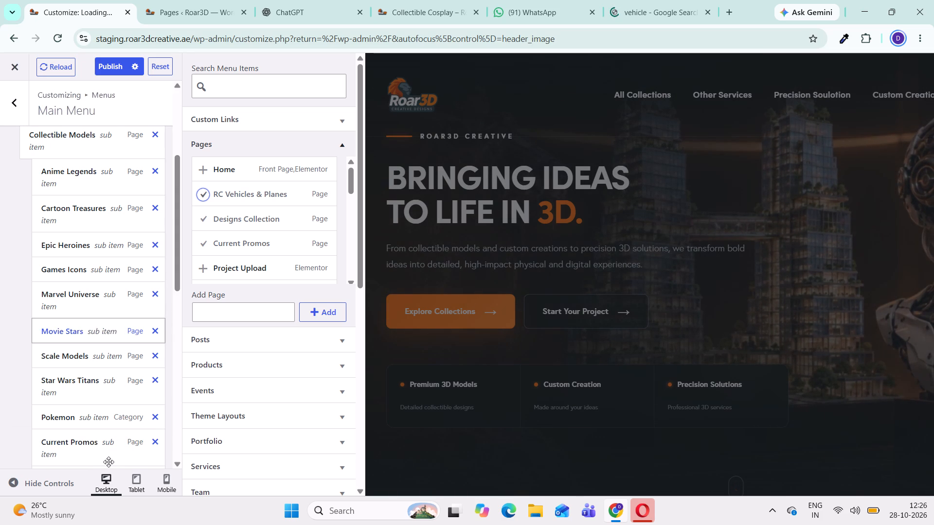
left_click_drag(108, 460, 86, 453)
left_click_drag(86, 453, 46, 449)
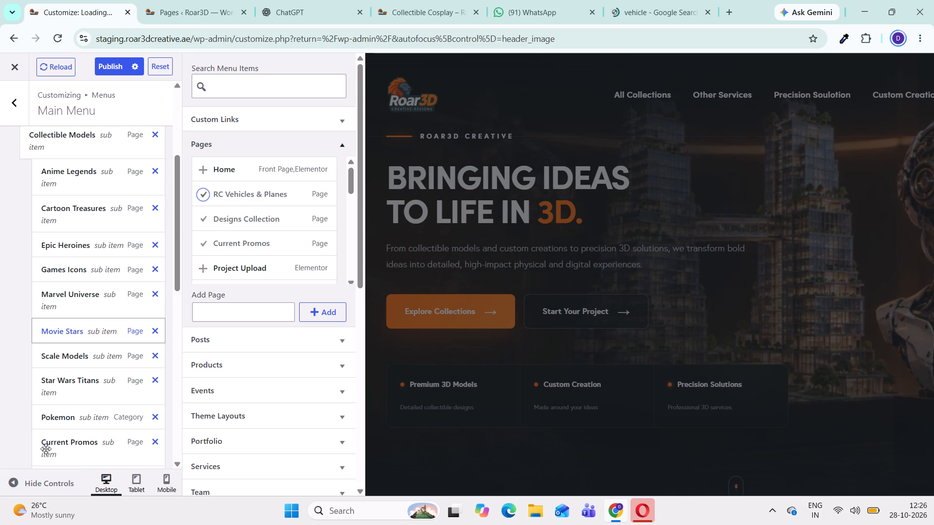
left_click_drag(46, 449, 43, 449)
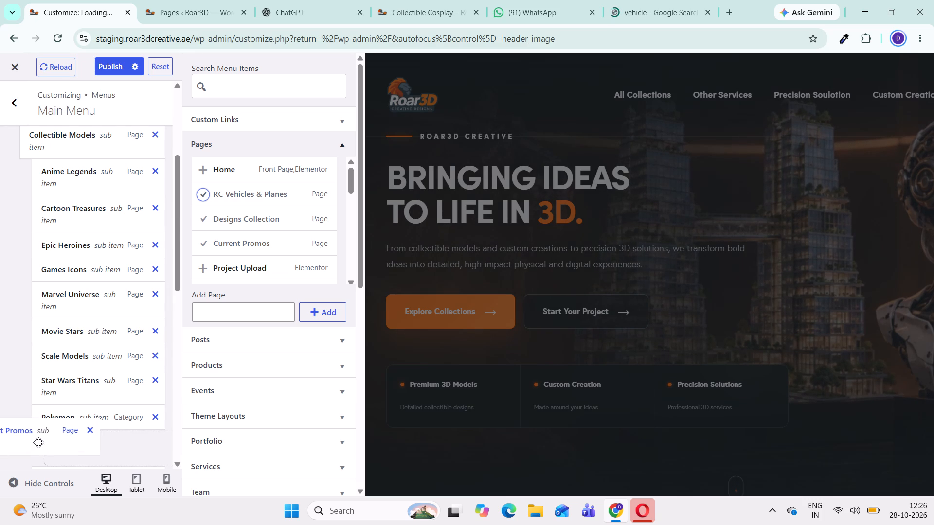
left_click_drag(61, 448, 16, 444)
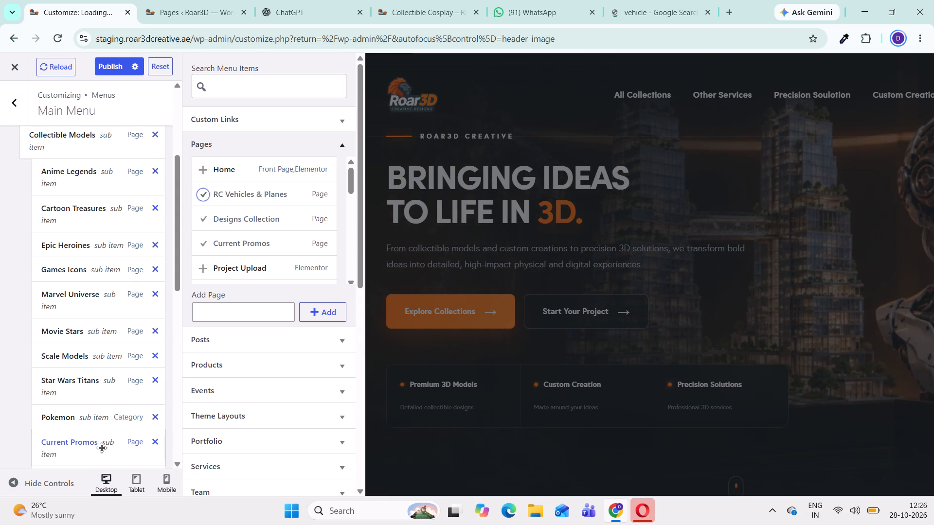
Move Current Promos below Warhammer and outdent it to a direct sub-item of All Collections, level with Collectible Models.
scroll(115, 427, "down", 2)
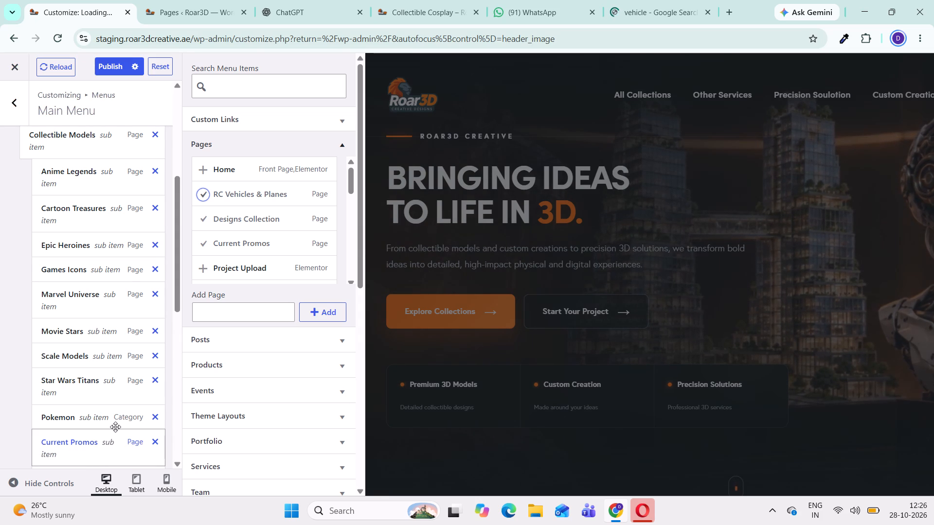
scroll(115, 427, "down", 1)
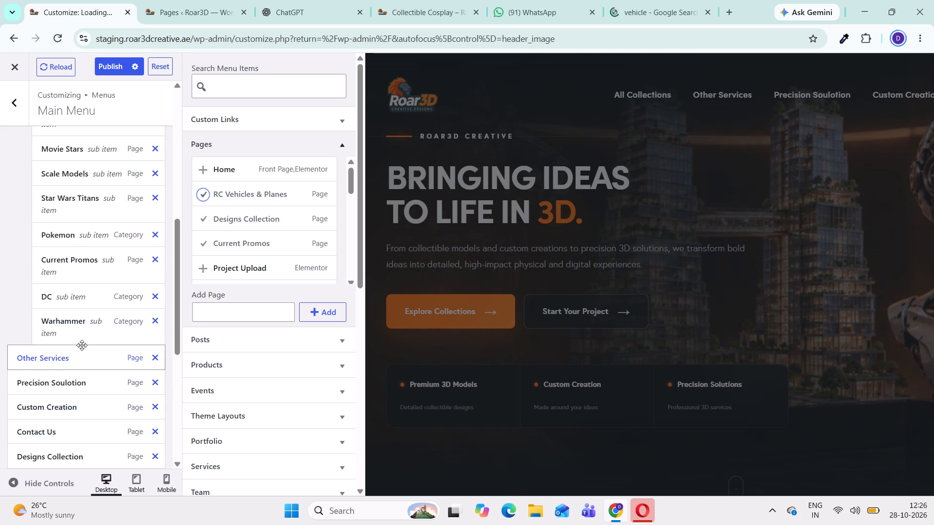
scroll(83, 334, "down", 2)
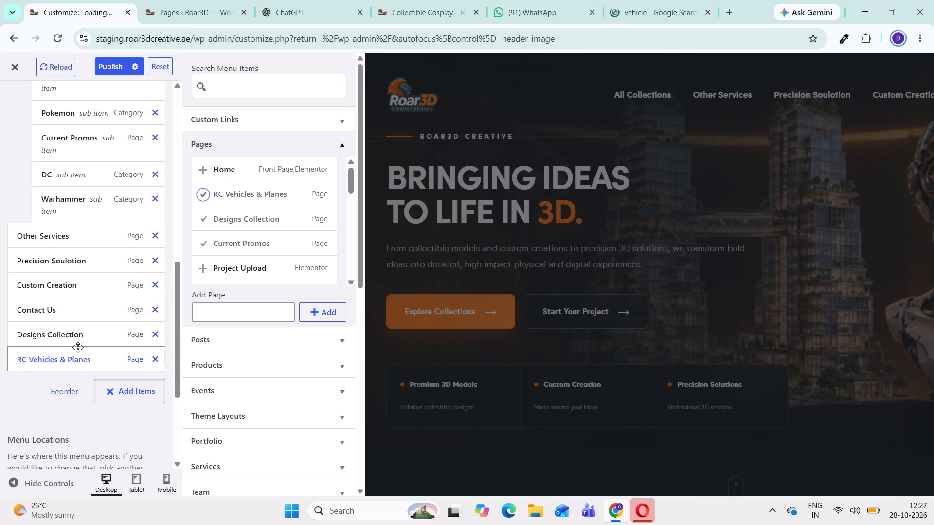
scroll(86, 332, "up", 5)
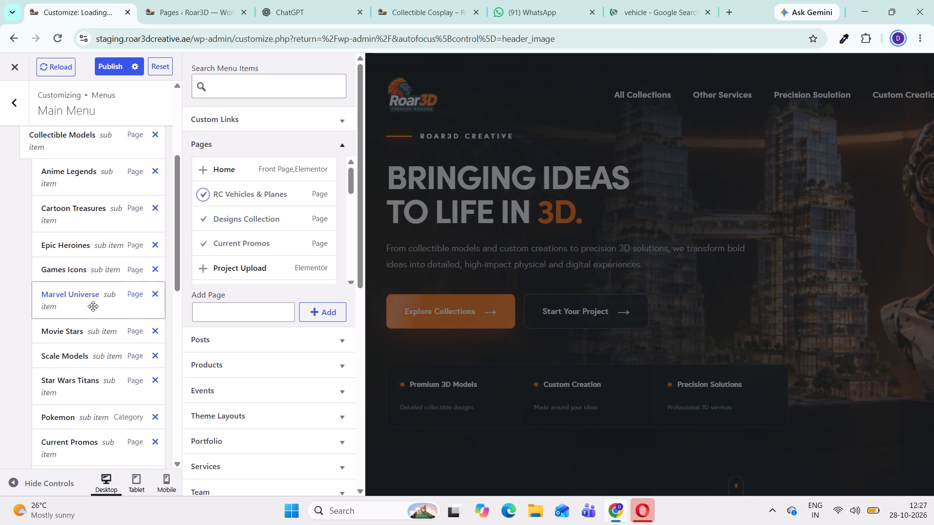
scroll(93, 306, "up", 4)
scroll(93, 306, "down", 1)
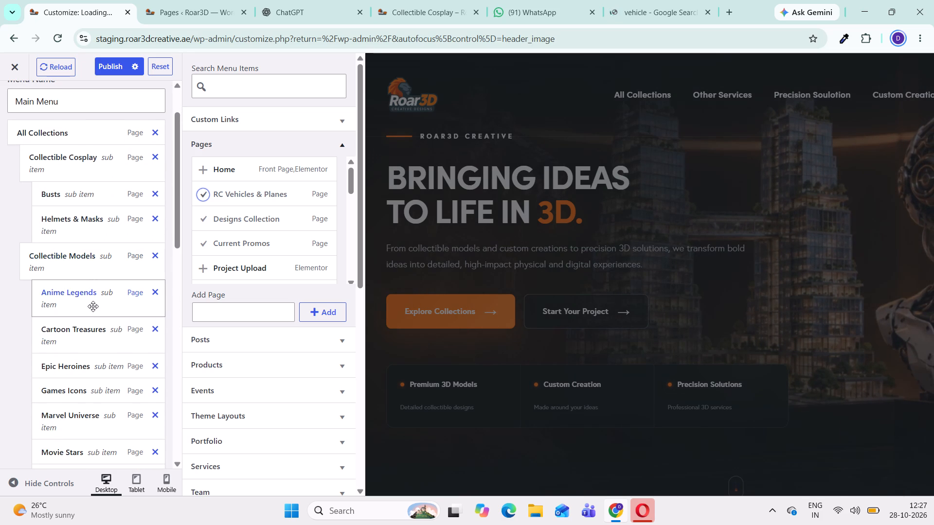
scroll(80, 276, "up", 1)
scroll(80, 276, "down", 2)
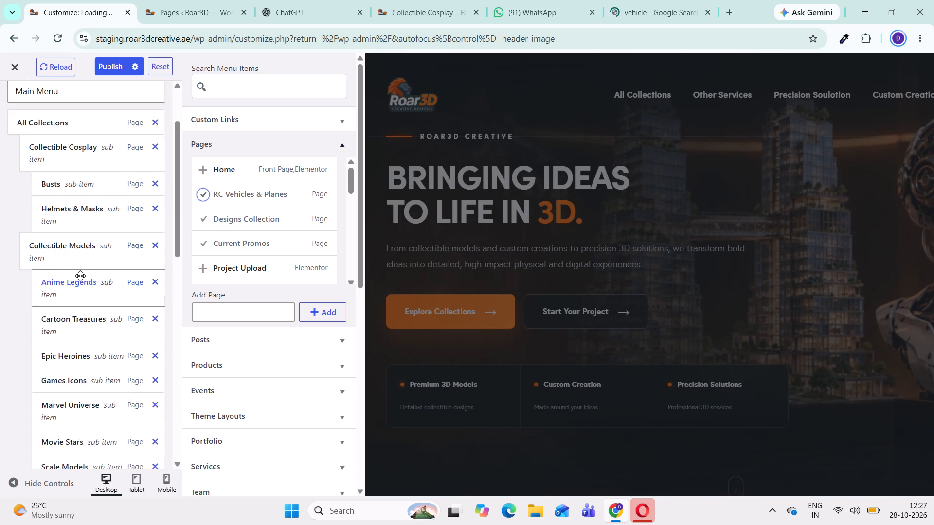
scroll(80, 276, "down", 1)
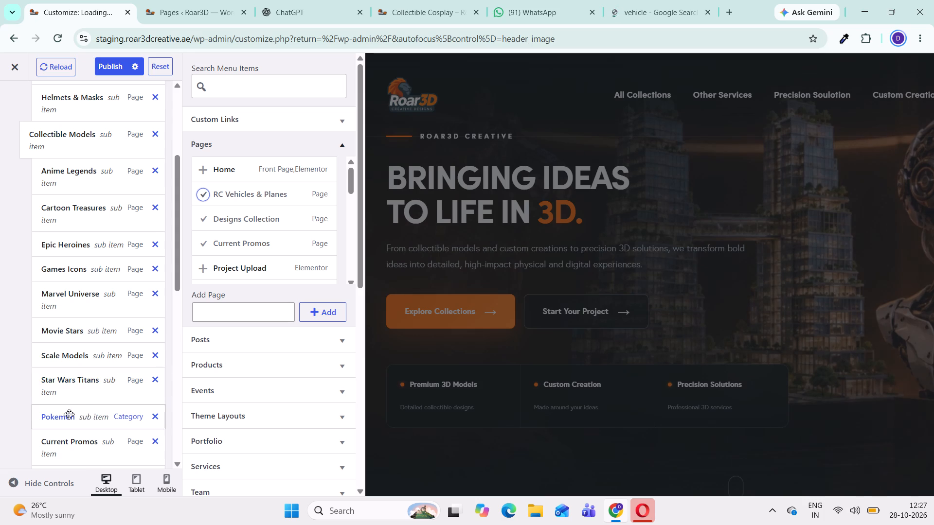
scroll(83, 415, "down", 1)
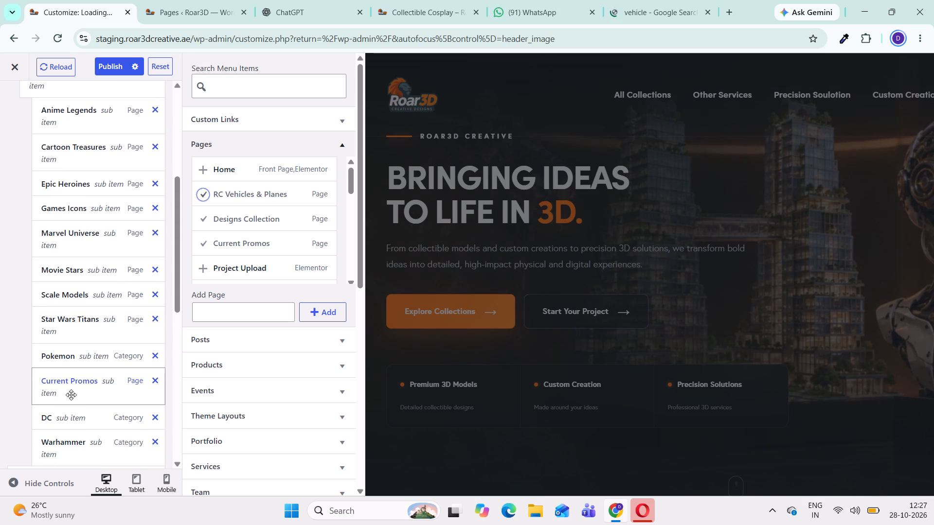
scroll(76, 384, "down", 1)
left_click_drag(69, 328, 48, 328)
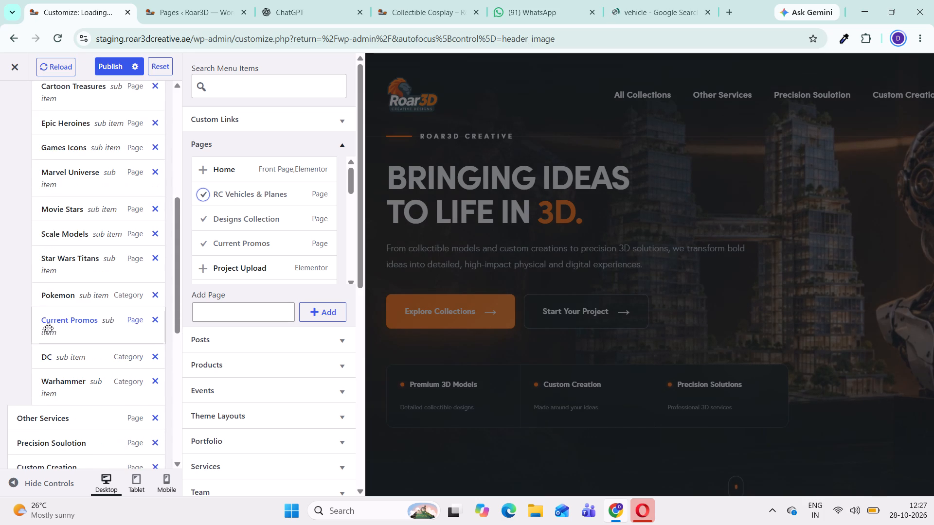
left_click_drag(48, 328, 49, 386)
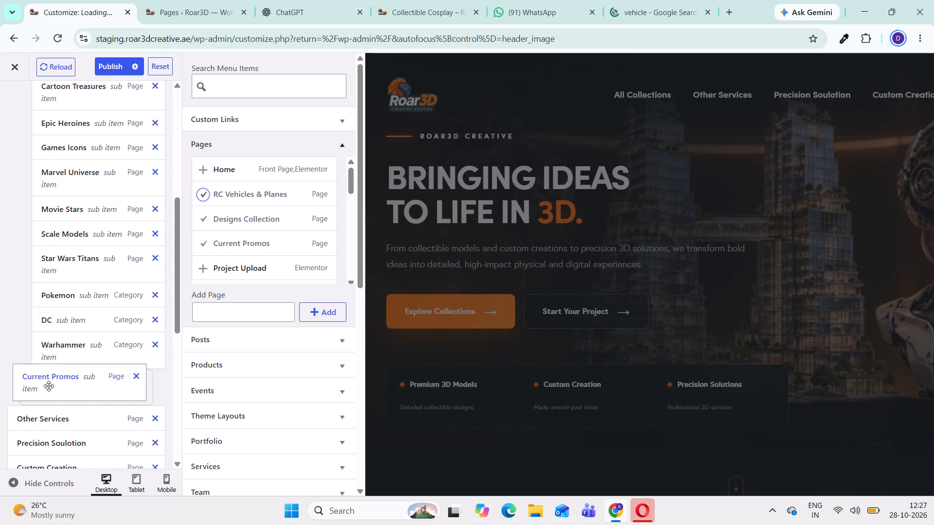
left_click_drag(49, 386, 60, 388)
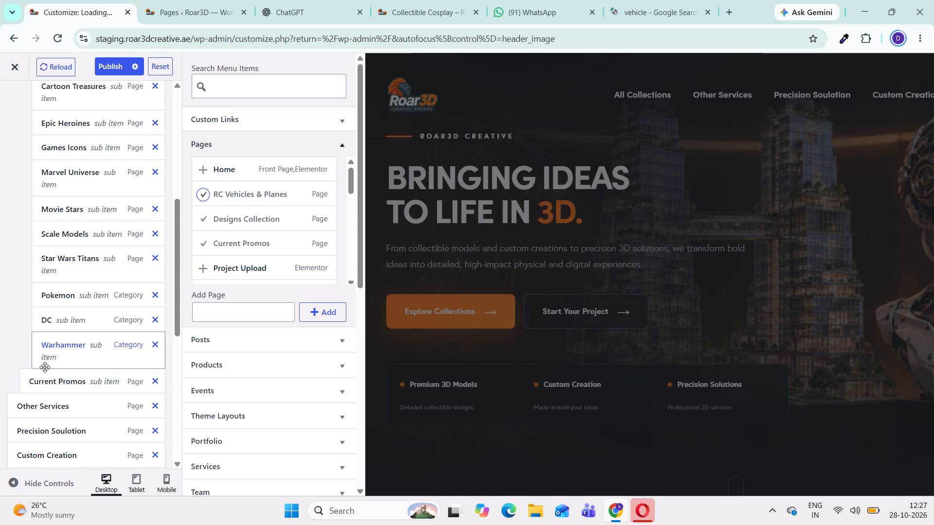
Move Designs Collection directly below Current Promos as a sub-item of All Collections, above Other Services.
scroll(48, 399, "down", 1)
scroll(58, 447, "down", 2)
scroll(86, 394, "down", 2)
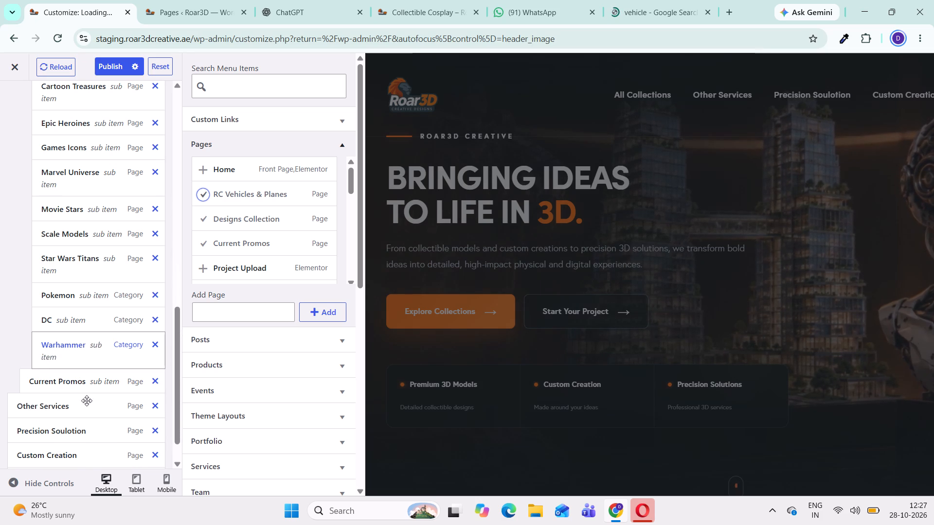
scroll(97, 338, "down", 3)
scroll(95, 370, "up", 4)
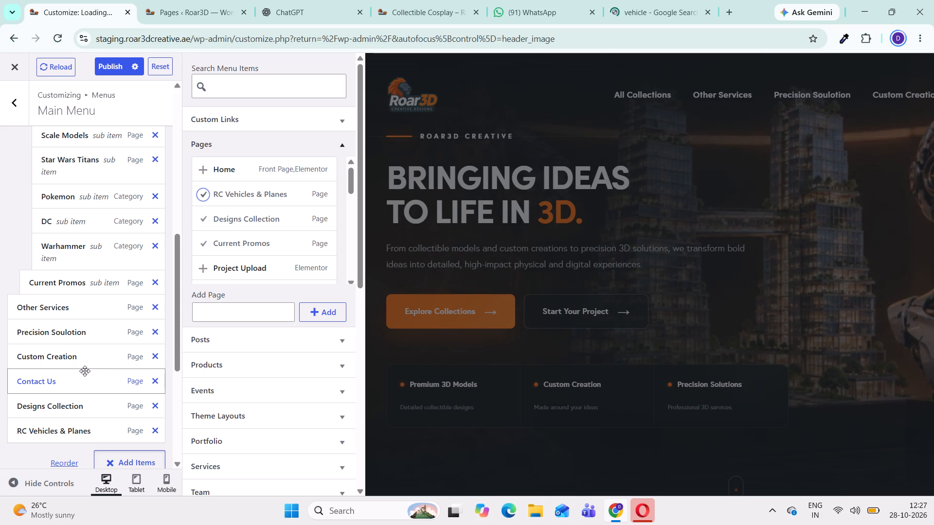
scroll(101, 309, "up", 7)
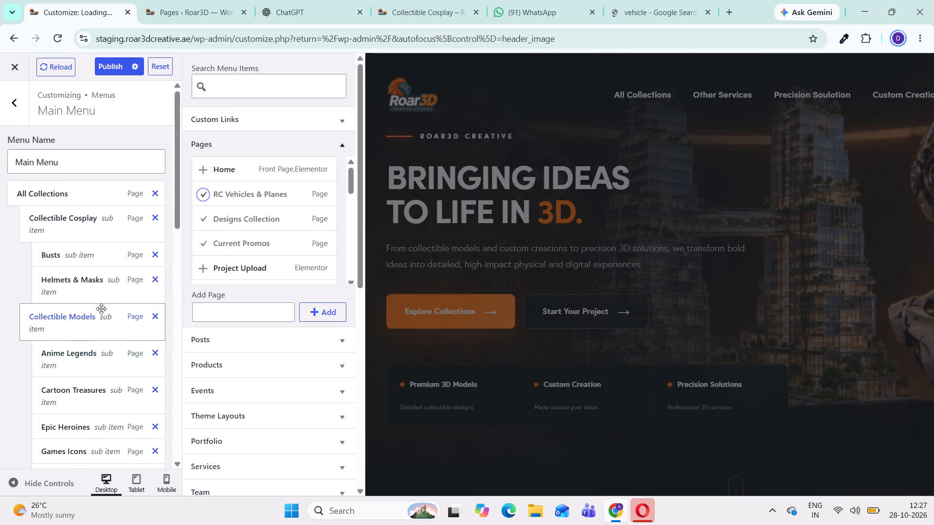
scroll(101, 309, "down", 6)
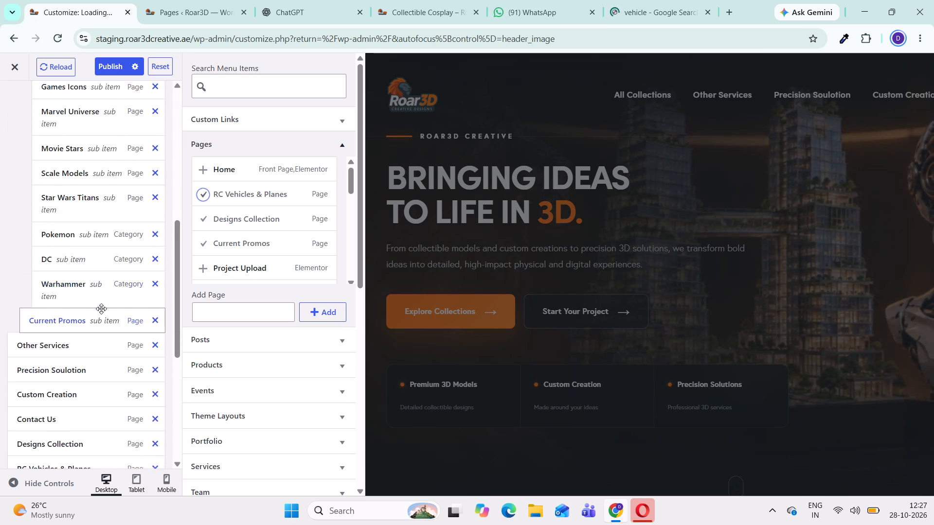
scroll(101, 309, "down", 1)
scroll(87, 390, "down", 1)
scroll(80, 365, "up", 1)
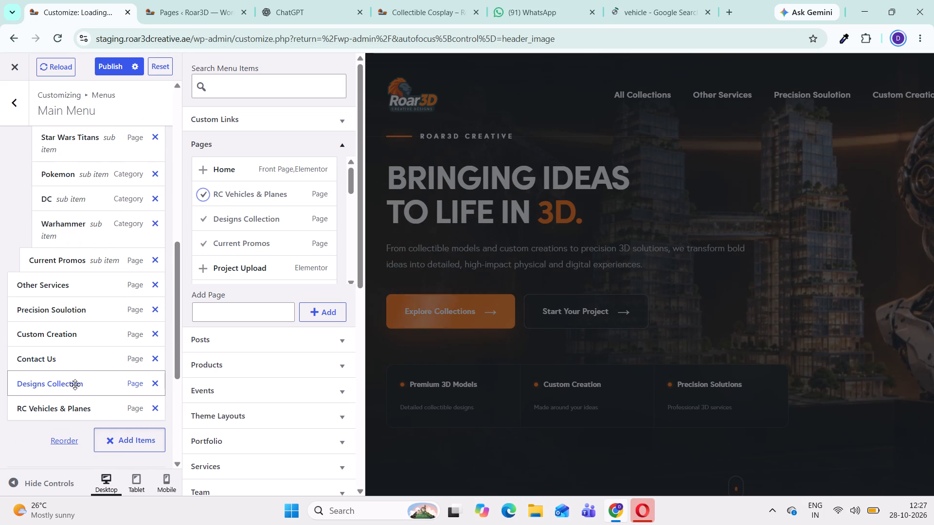
left_click_drag(75, 385, 86, 286)
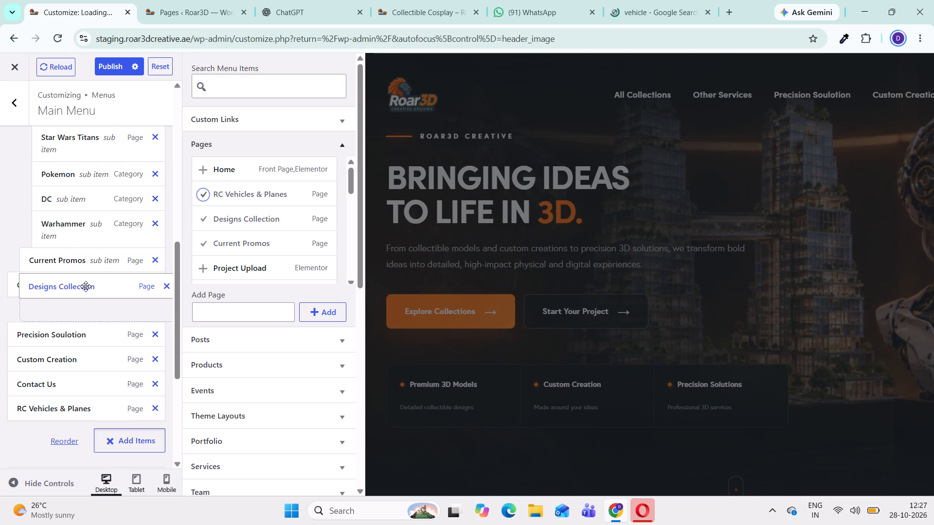
left_click_drag(86, 286, 86, 286)
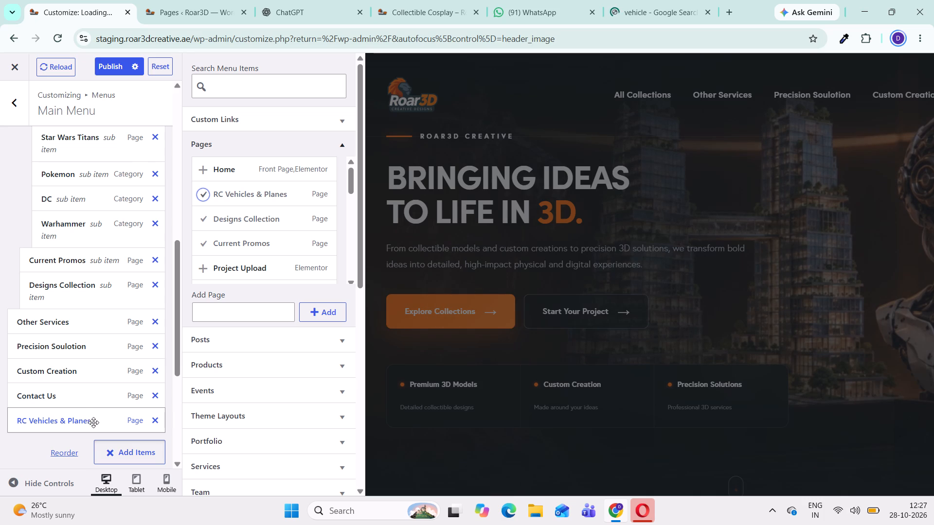
Move RC Vehicles & Planes up into the Collectible Models sub-items, placing it between Scale Models and Star Wars Titans.
left_click_drag(93, 422, 100, 375)
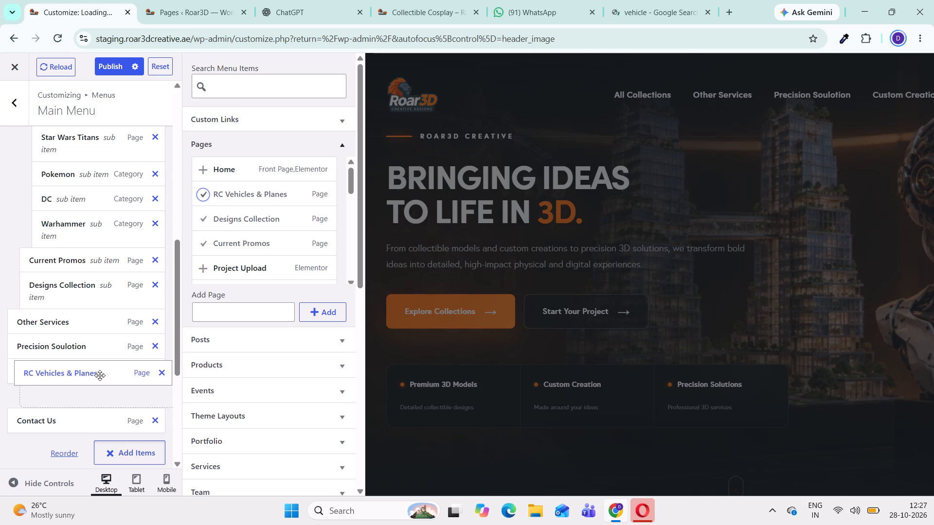
left_click_drag(100, 375, 100, 122)
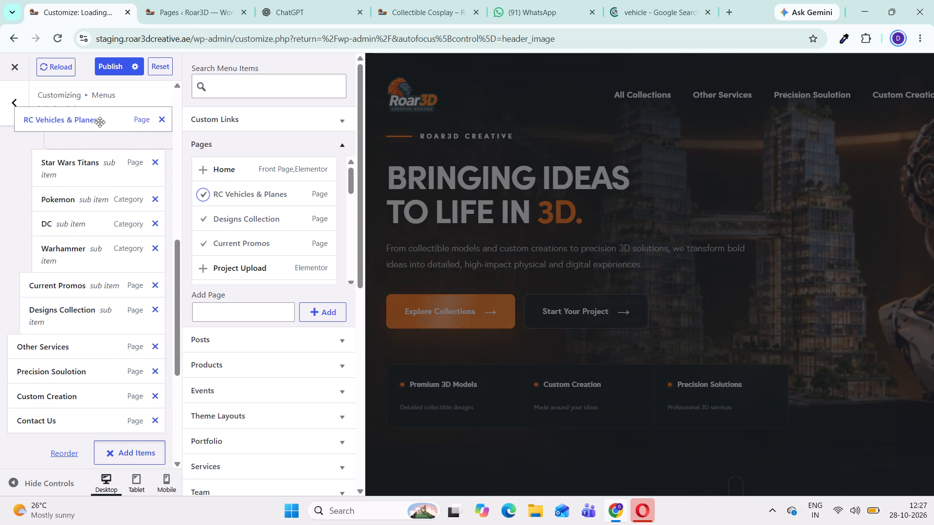
left_click_drag(100, 122, 103, 143)
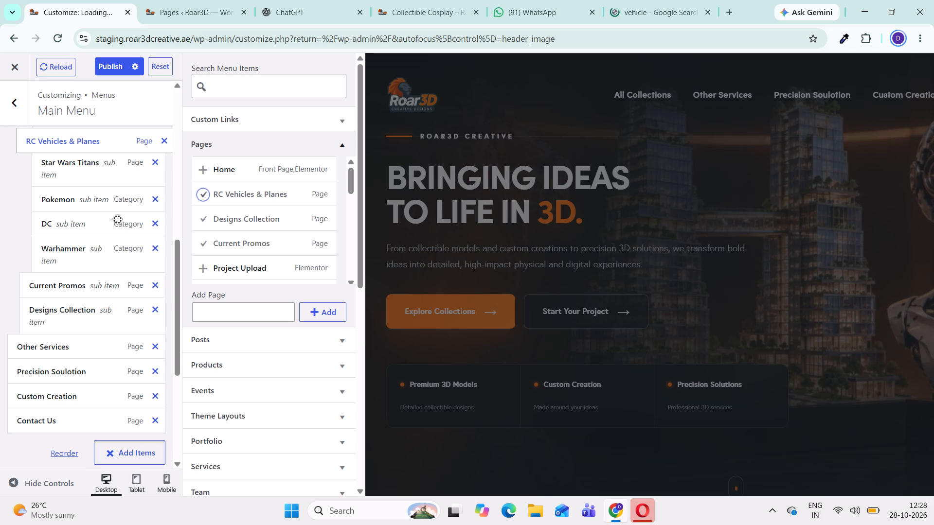
Review the Main Menu hierarchy under All Collections, checking where RC Vehicles & Planes sits relative to Collectible Cosplay and Collectible Models.
scroll(117, 219, "up", 4)
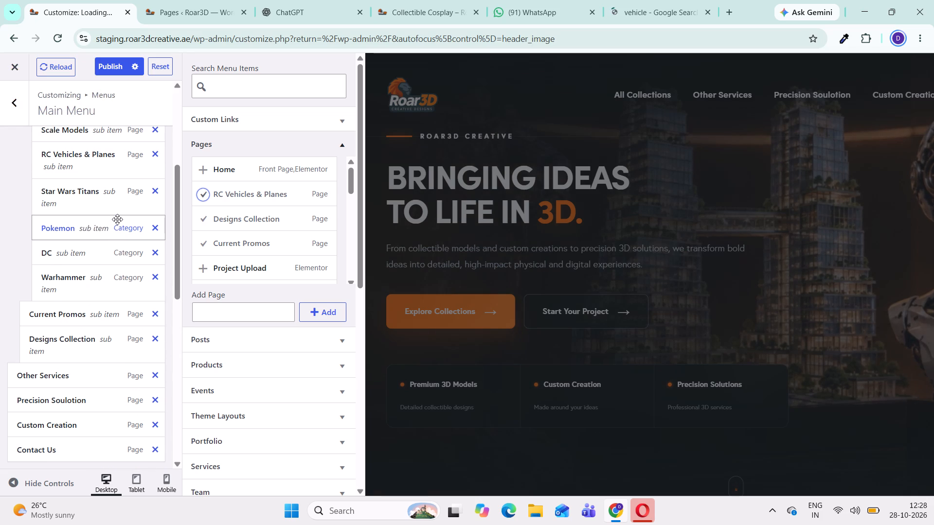
scroll(116, 225, "up", 2)
scroll(222, 228, "up", 2)
scroll(287, 121, "up", 4)
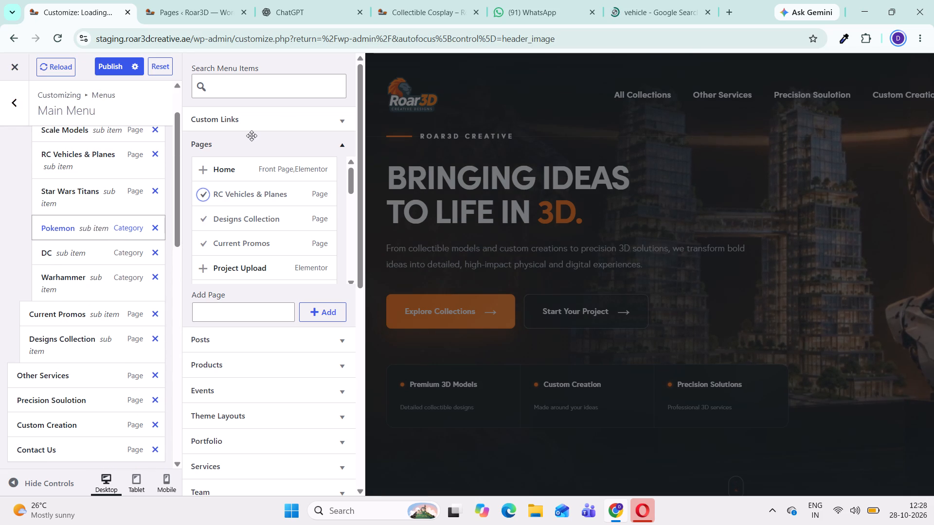
scroll(156, 161, "up", 3)
scroll(156, 160, "down", 2)
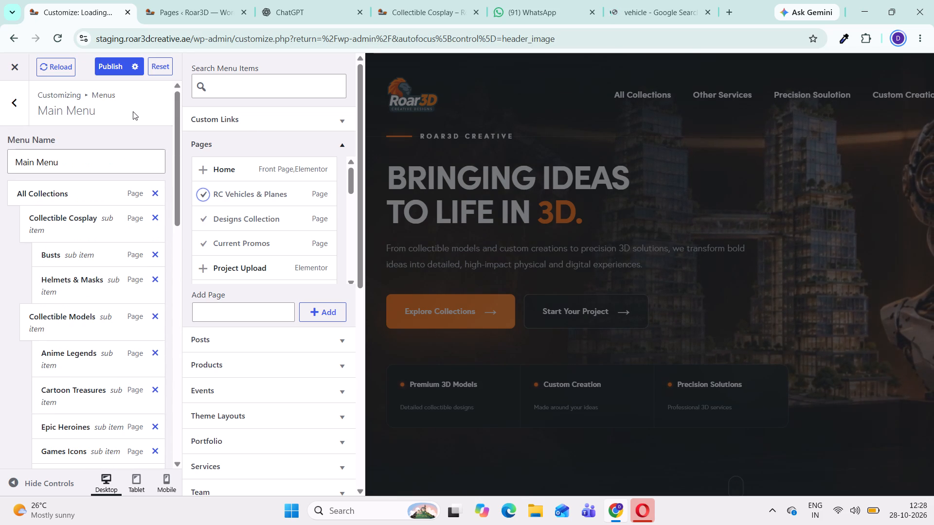
scroll(100, 387, "down", 2)
scroll(84, 374, "up", 1)
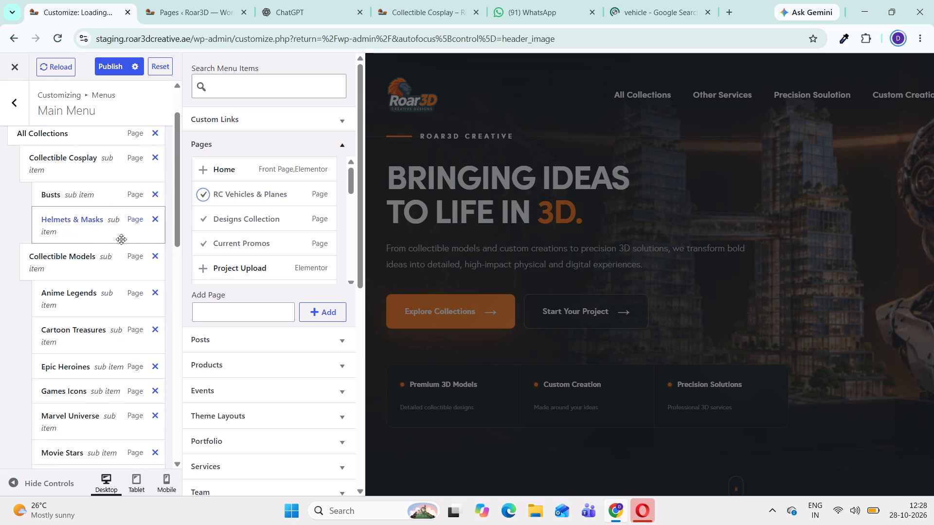
scroll(81, 395, "down", 1)
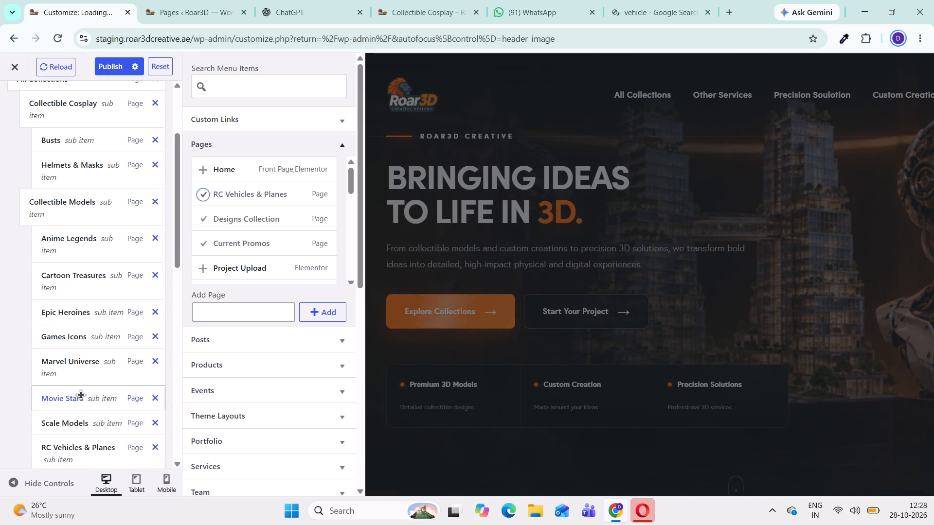
Move RC Vehicles & Planes up into the Collectible Cosplay sub-items, placing it directly below Helmets & Masks.
left_click_drag(78, 444, 78, 397)
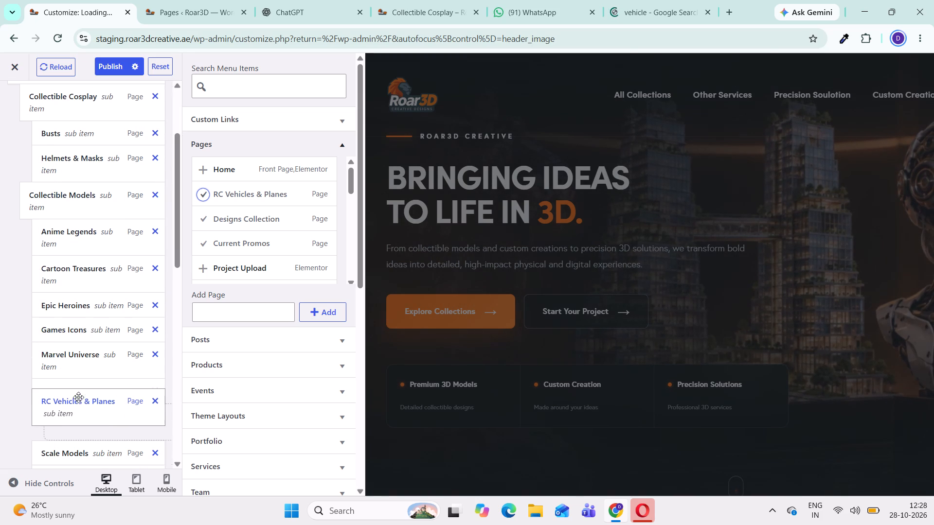
left_click_drag(78, 397, 93, 305)
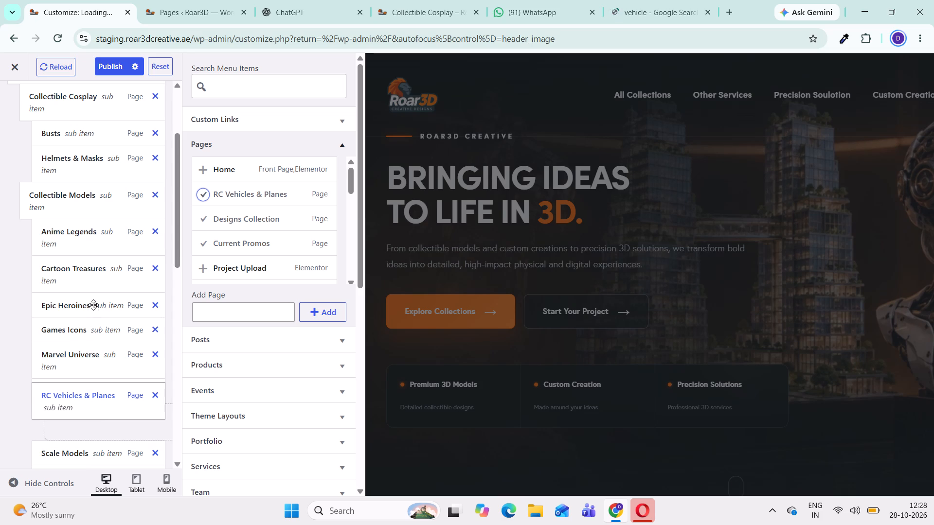
left_click_drag(93, 305, 93, 284)
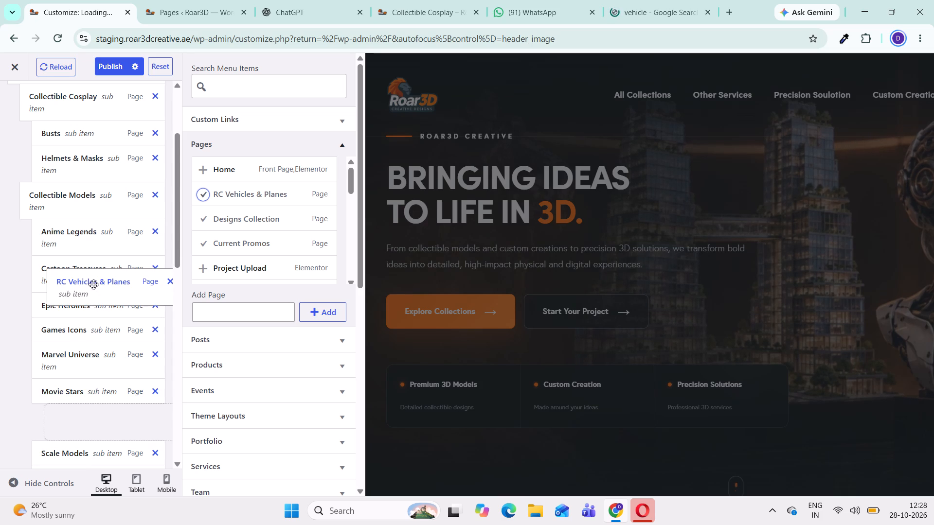
left_click_drag(93, 284, 72, 217)
left_click_drag(72, 217, 72, 184)
left_click_drag(72, 184, 75, 195)
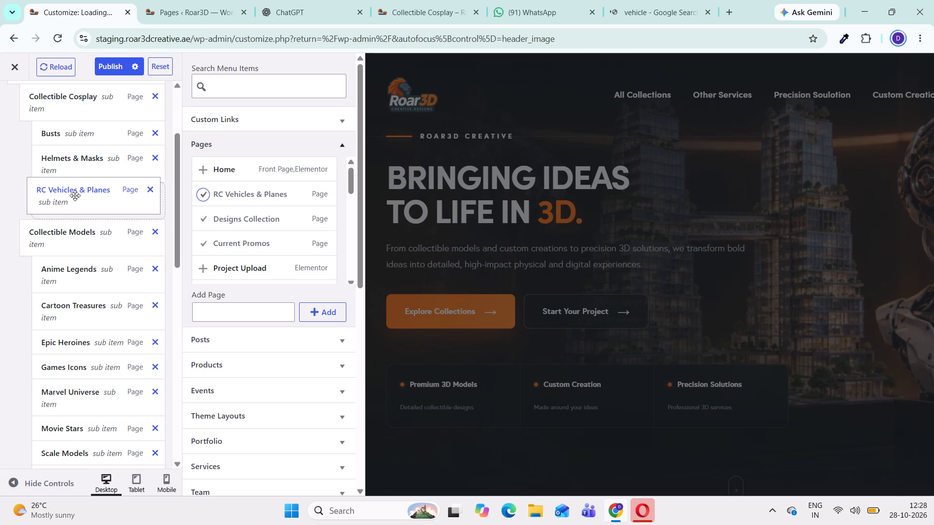
left_click_drag(75, 195, 78, 200)
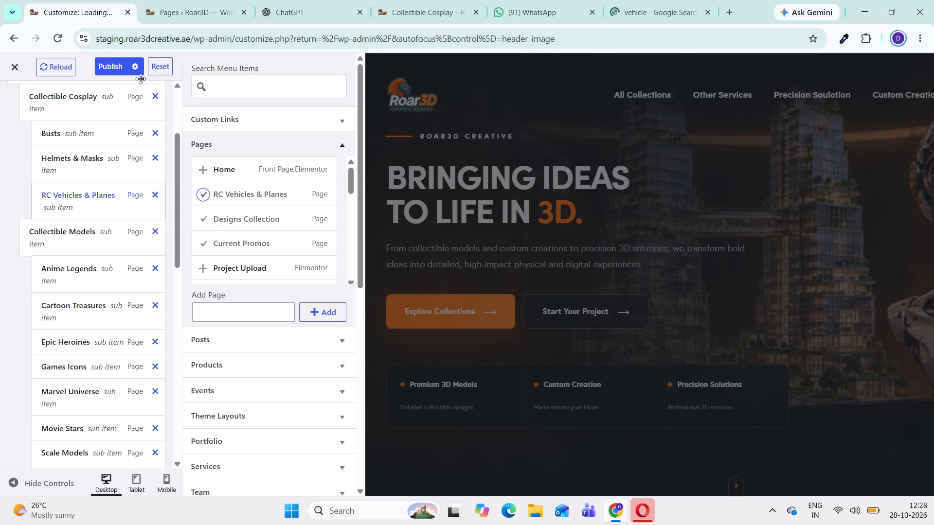
Publish the Main Menu changes.
left_click(112, 69)
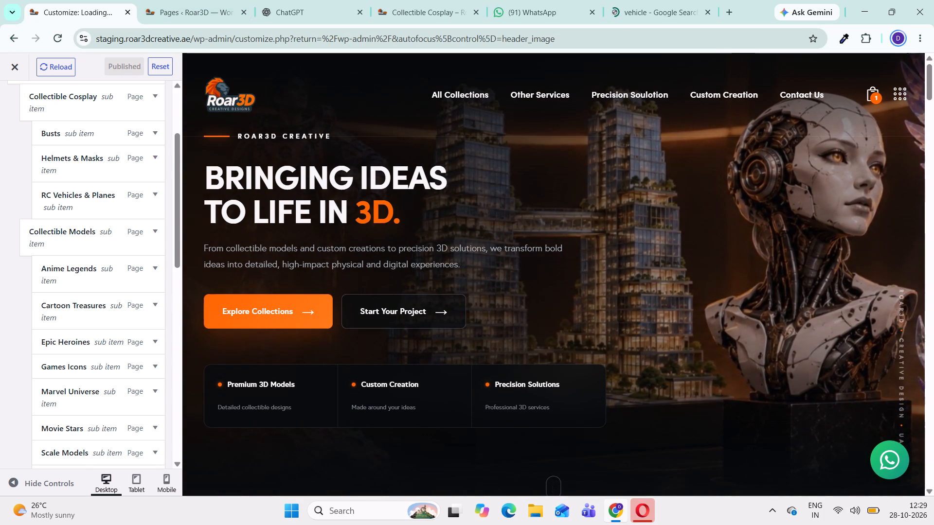
Open the staging site's home page, staging.roar3dcreative.ae, in a new browser tab.
left_click_drag(190, 38, 96, 39)
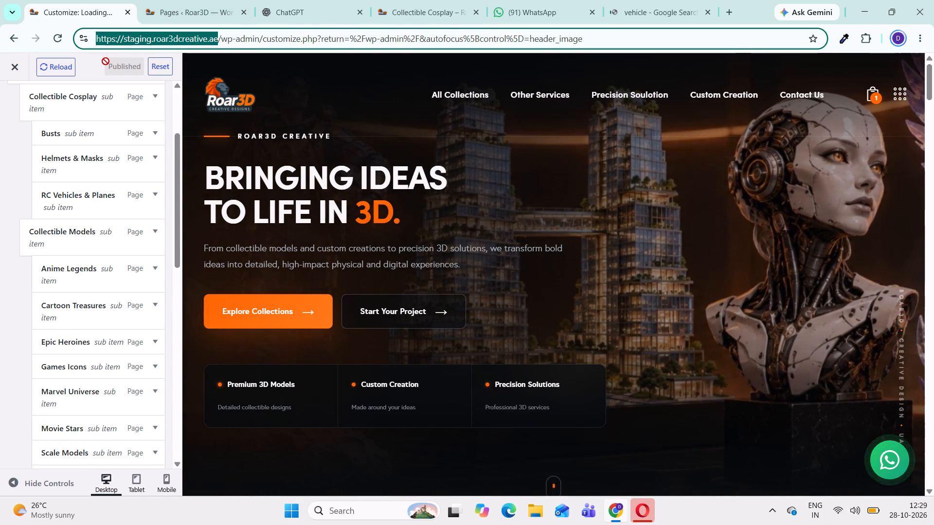
key("ctrl+c")
left_click(659, 13)
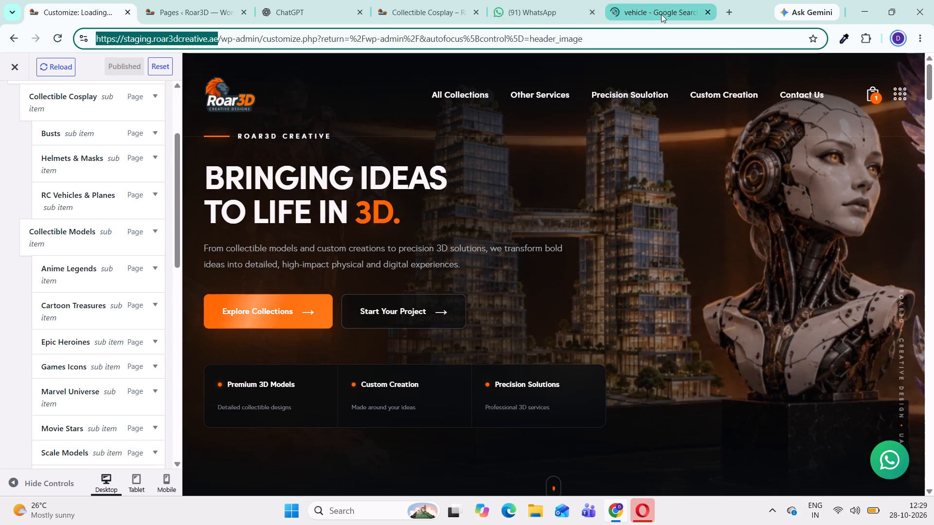
left_click(722, 17)
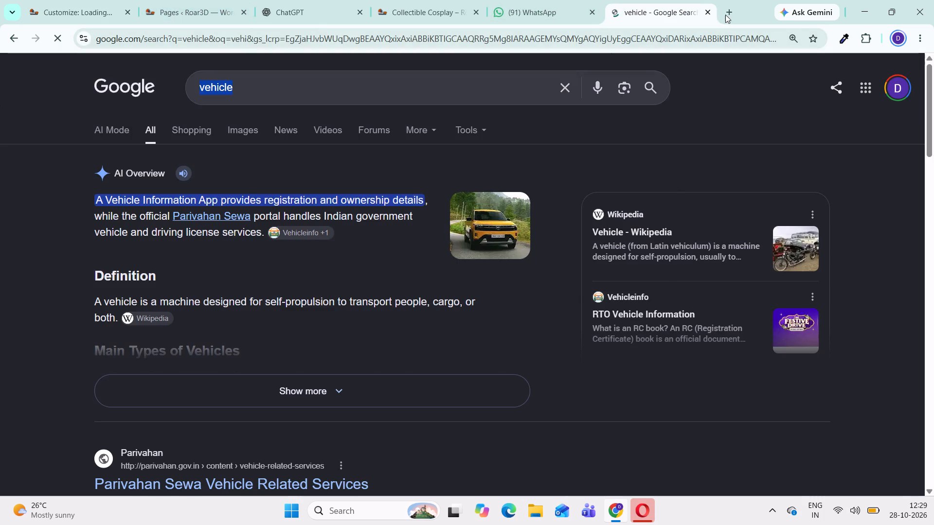
left_click(725, 14)
left_click(238, 41, "ctrl")
key("ctrl+v")
key("Return")
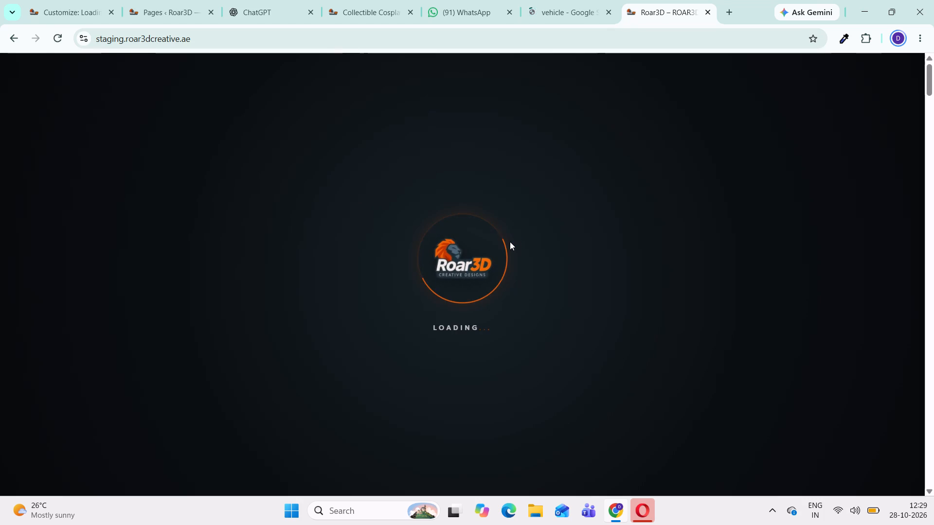
left_click(572, 14)
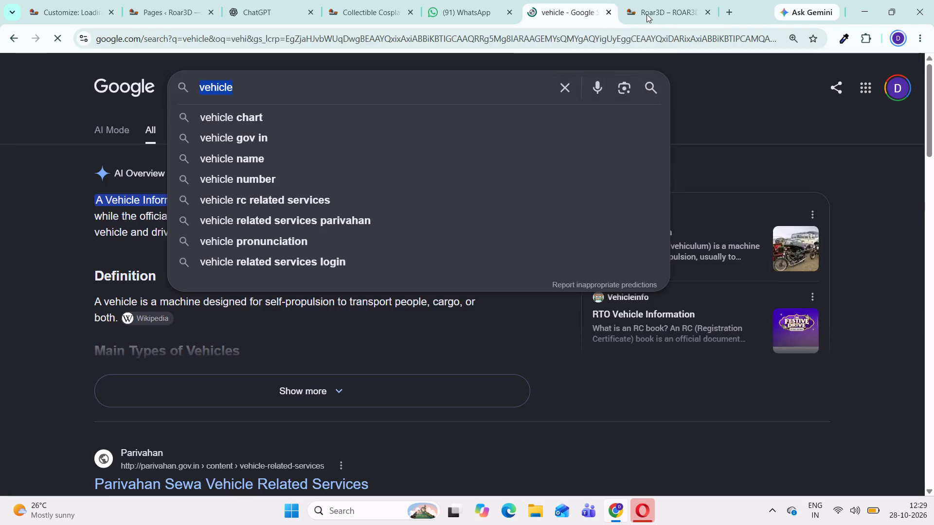
left_click(647, 11)
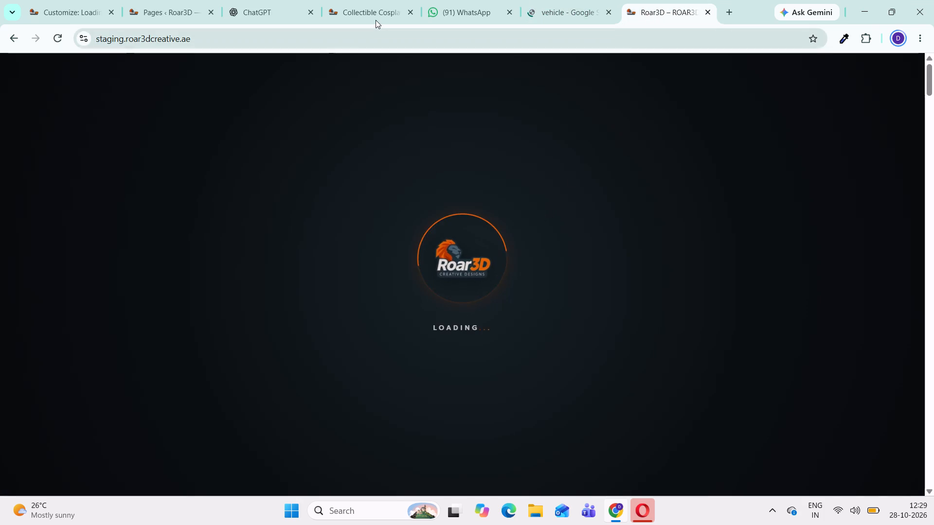
left_click(376, 17)
left_click(658, 7)
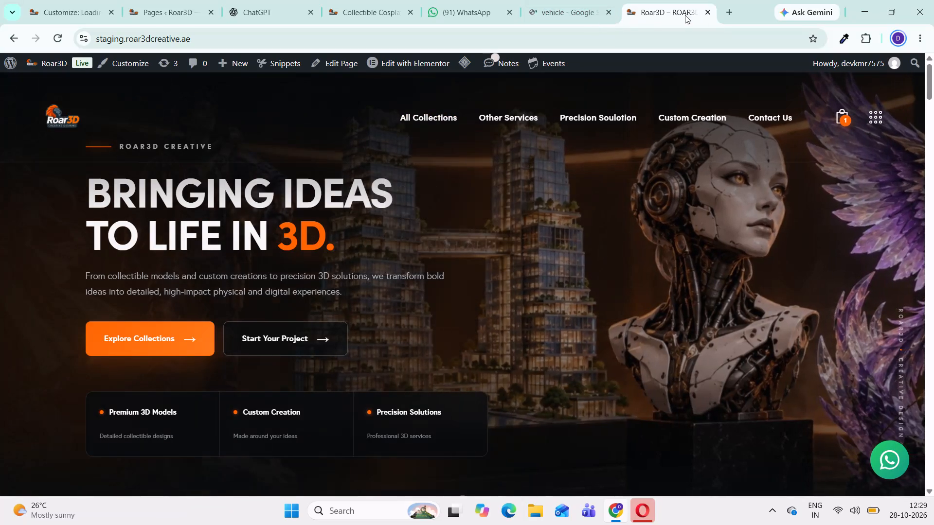
Expand Personalized Prints in the footer categories of roar3dcreative.shop and view its sub-categories.
left_click(363, 15)
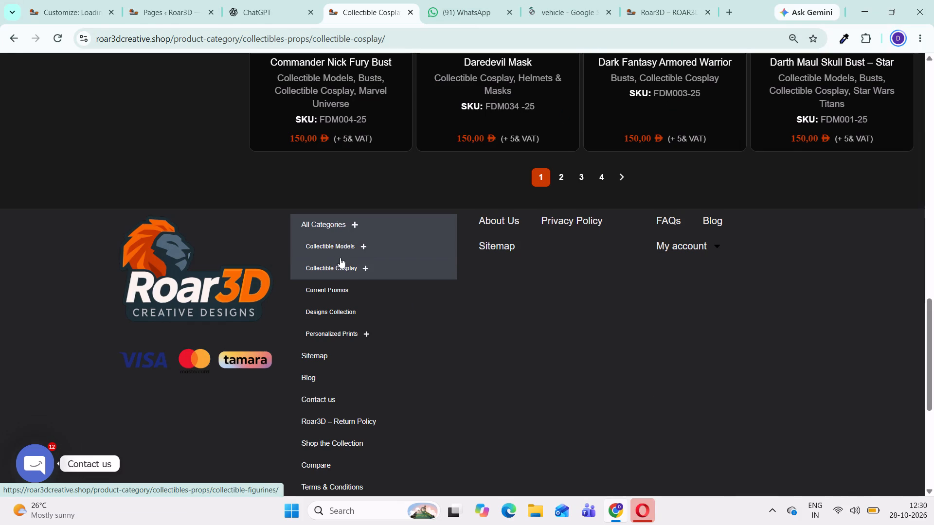
left_click(363, 334)
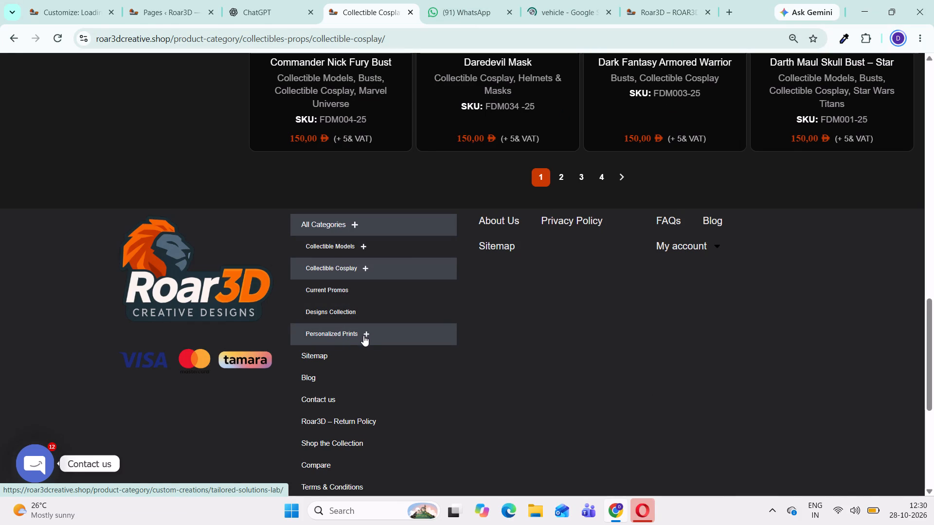
scroll(395, 362, "down", 2)
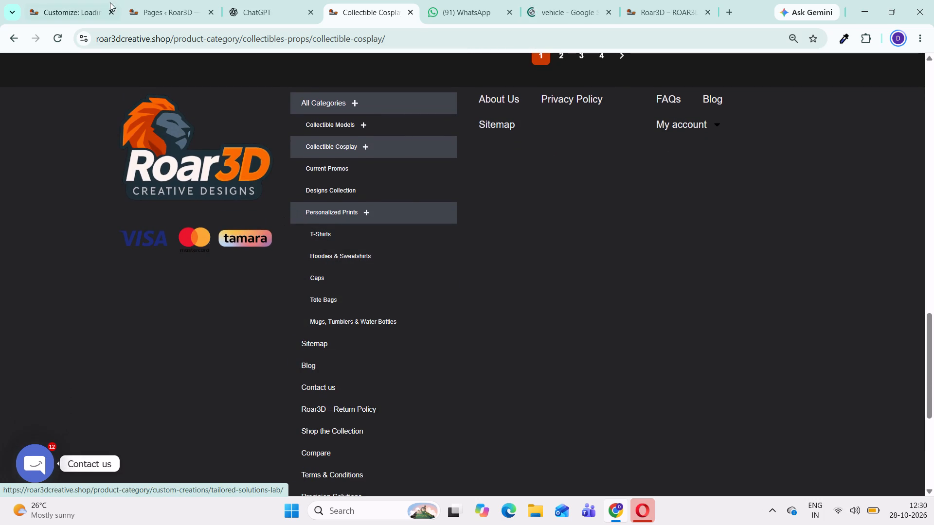
Duplicate the Current Promos page in the staging site's Pages list.
left_click(134, 12)
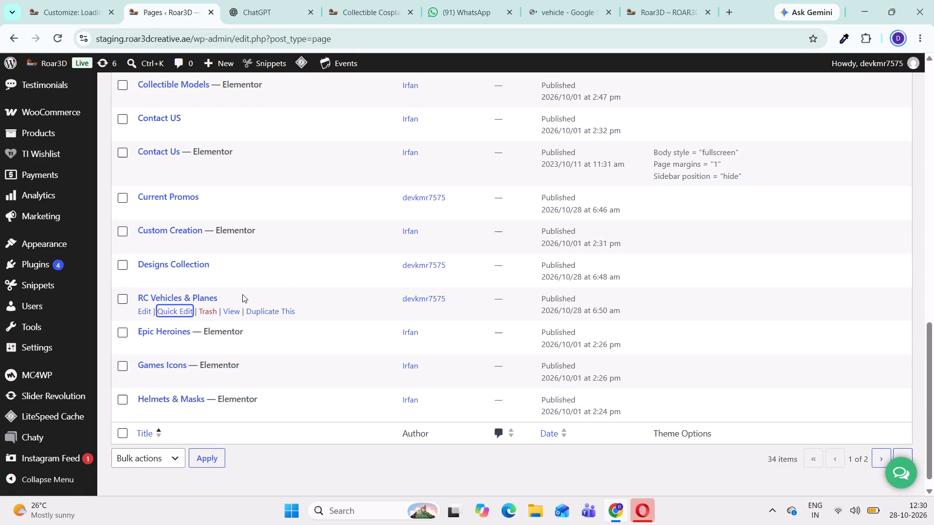
scroll(218, 290, "up", 1)
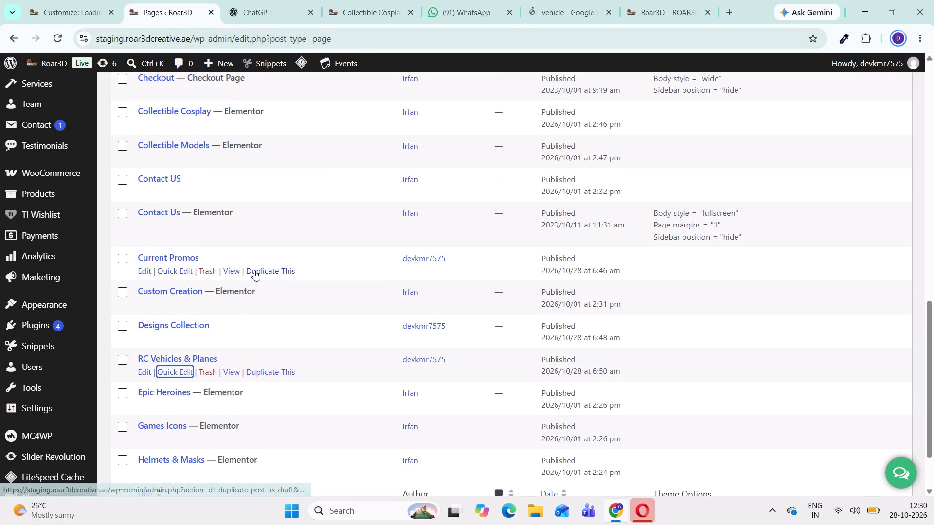
left_click(260, 269)
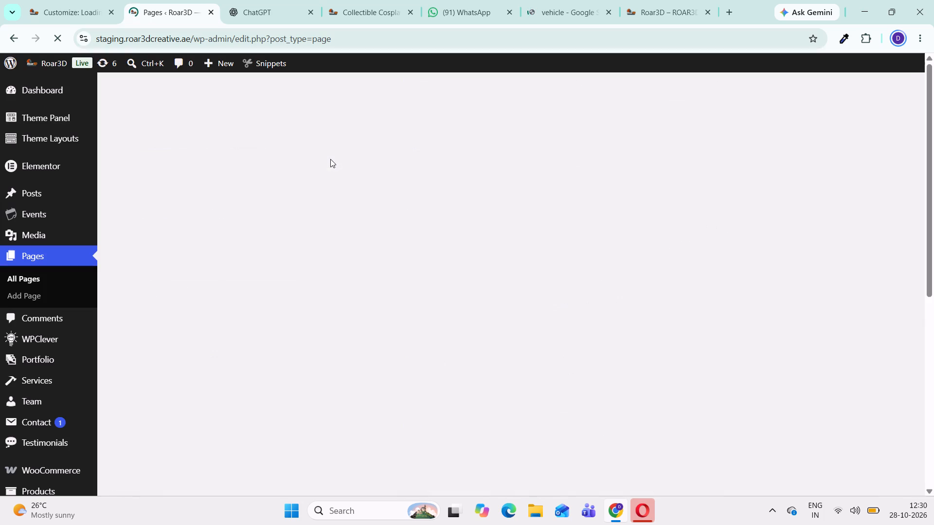
Copy the category name Personalized Prints from the footer categories of roar3dcreative.shop.
left_click(529, 17)
left_click(373, 18)
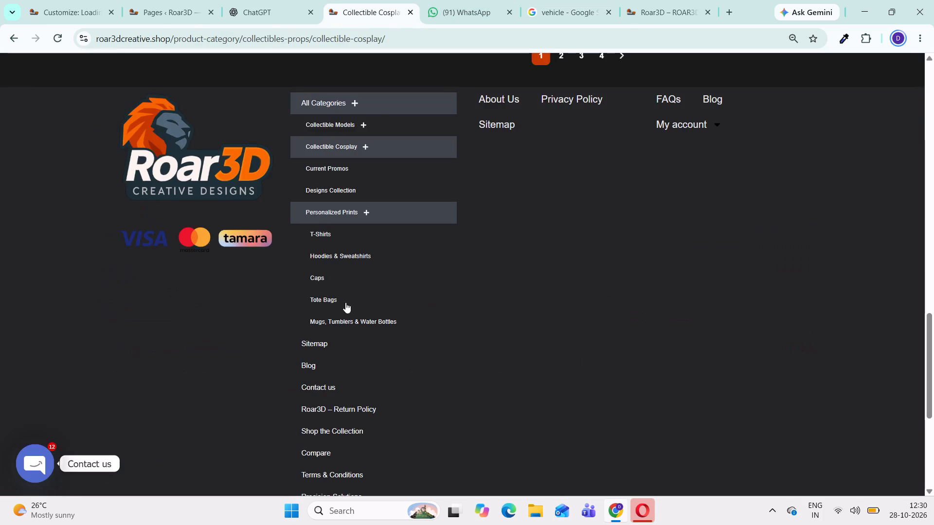
left_click_drag(288, 214, 361, 214)
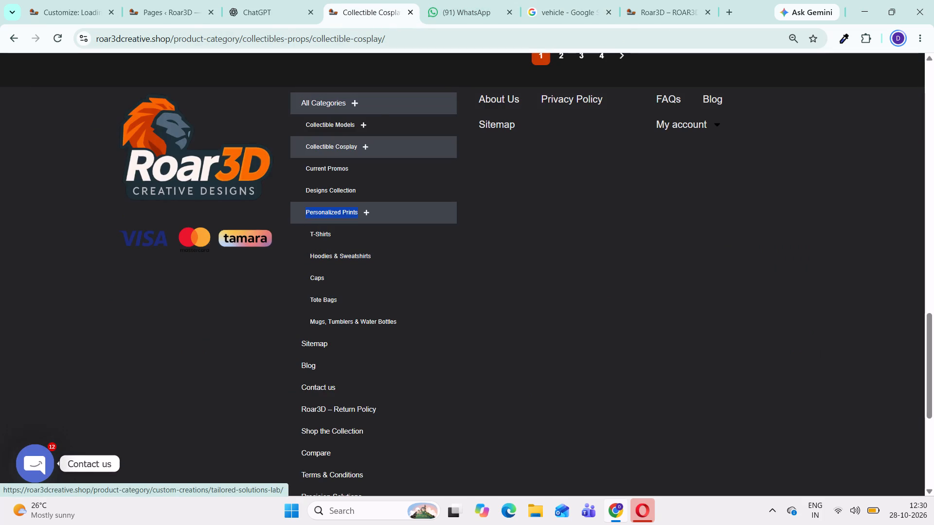
left_click_drag(361, 214, 360, 213)
scroll(384, 250, "up", 1)
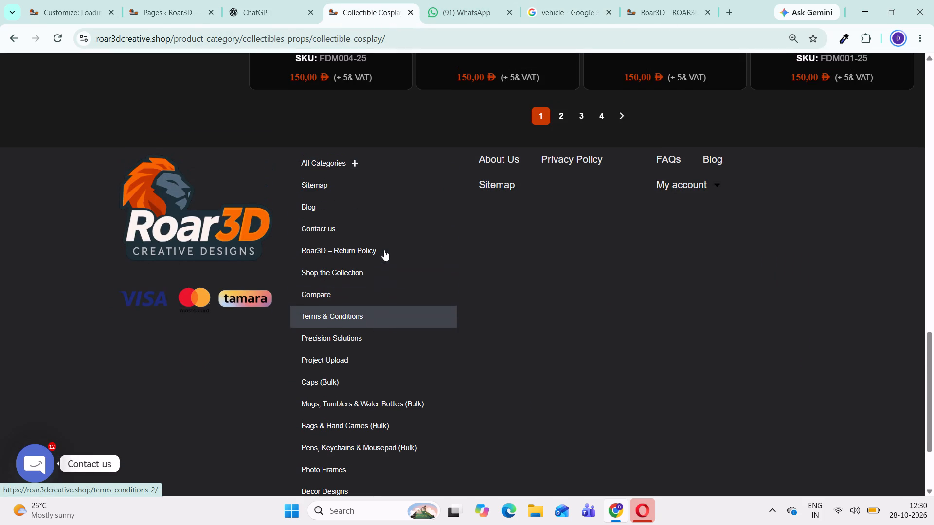
left_click(356, 163)
key("ctrl+c")
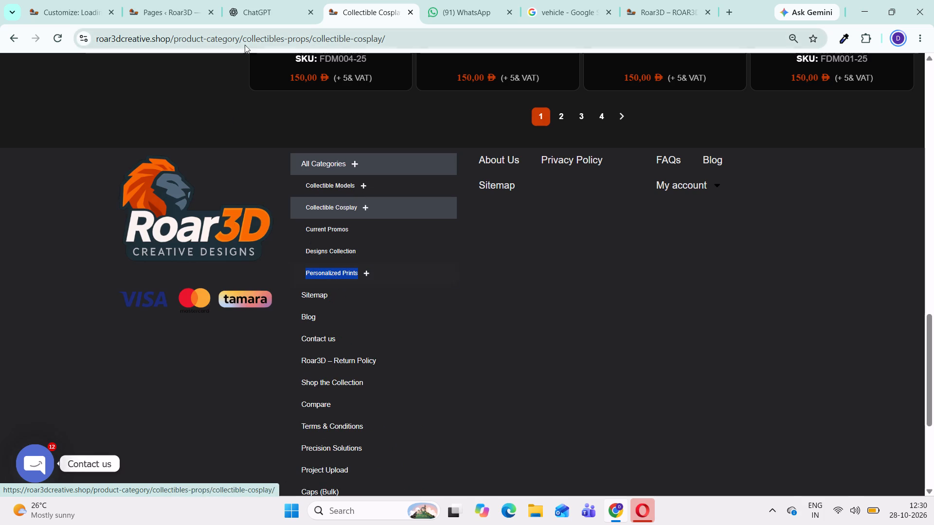
Quick-edit the draft copy of Current Promos, giving it the title Personalized Prints and the status Published.
left_click(182, 14)
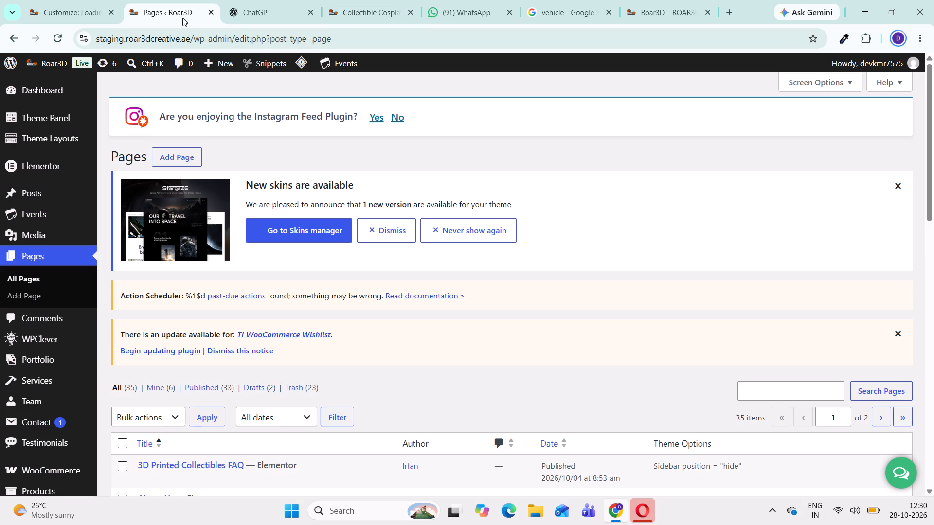
scroll(355, 404, "down", 3)
scroll(302, 373, "down", 8)
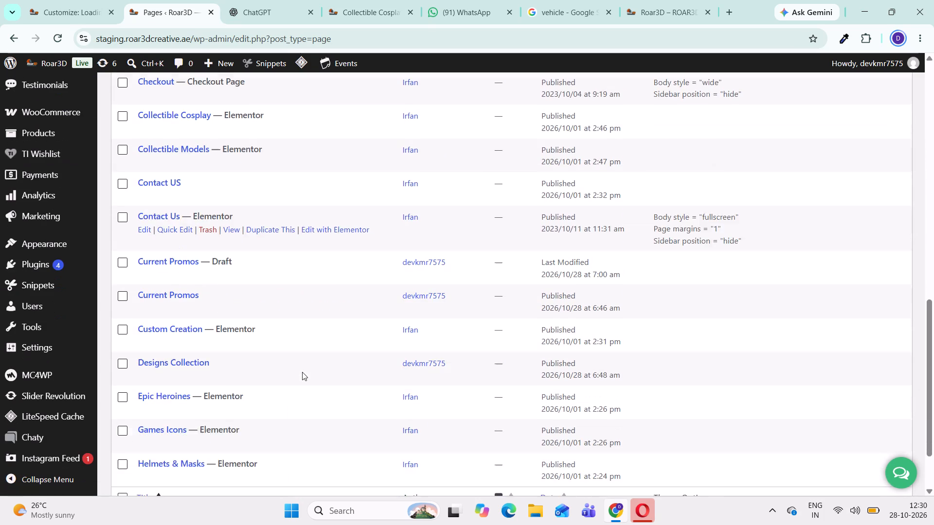
scroll(255, 331, "down", 3)
scroll(255, 328, "up", 2)
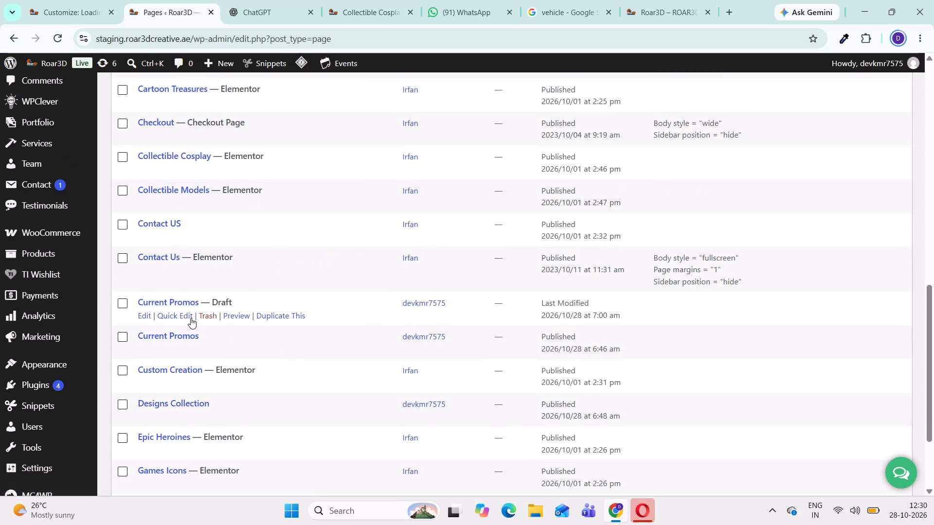
left_click(186, 314)
left_click_drag(239, 329, 159, 333)
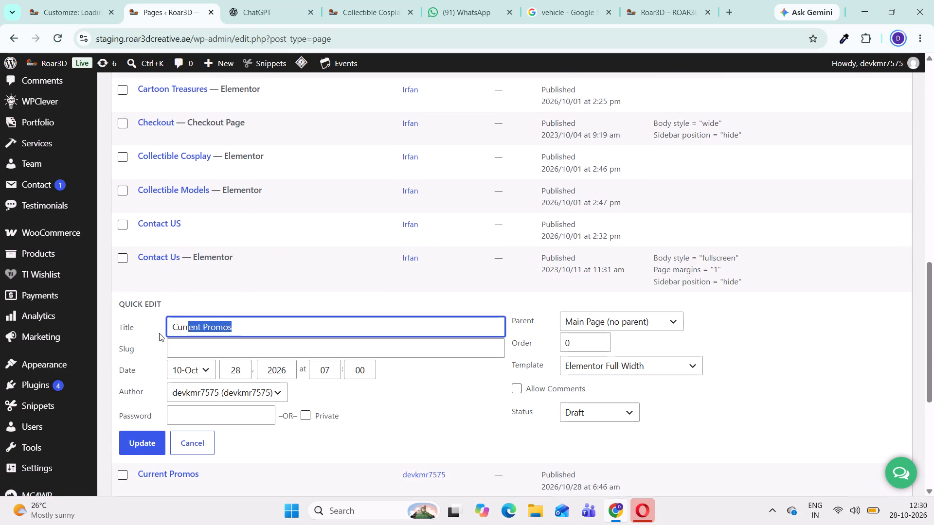
left_click_drag(159, 333, 149, 332)
key("ctrl+v")
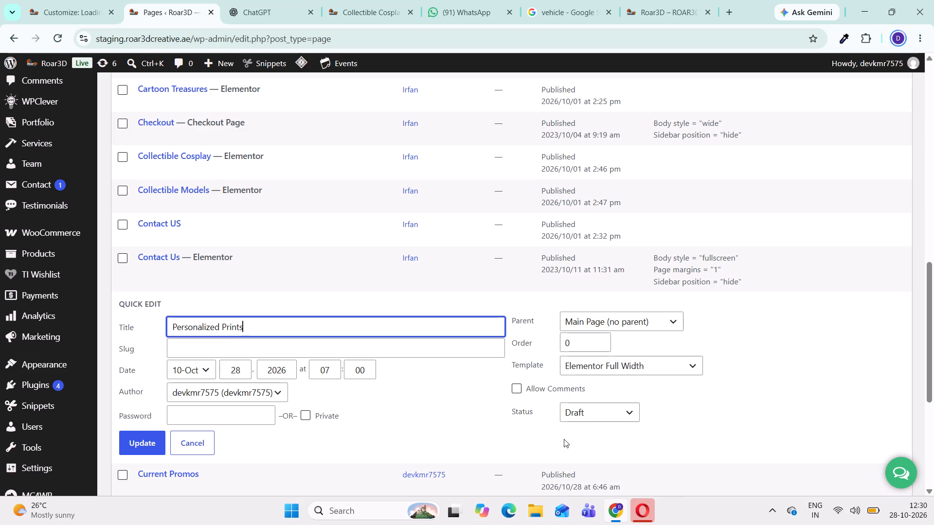
left_click(569, 423)
left_click(582, 416)
left_click(585, 429)
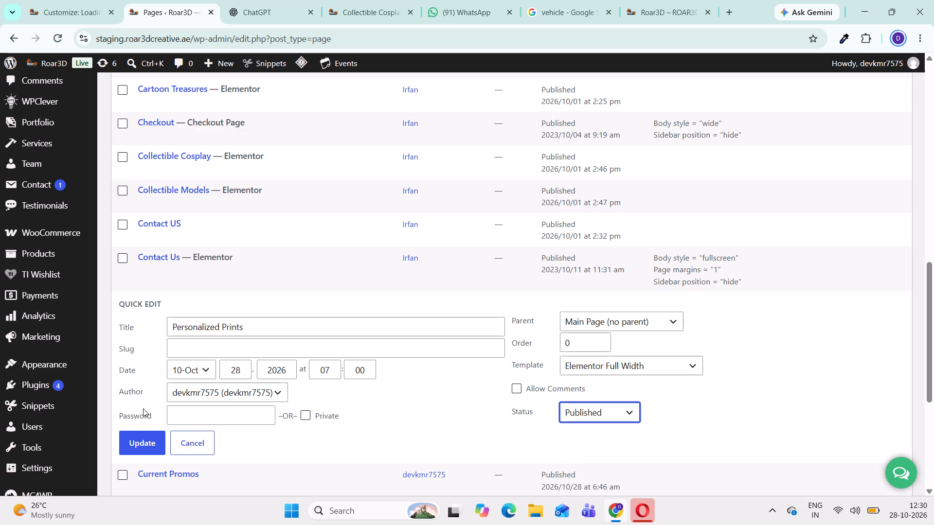
left_click(138, 434)
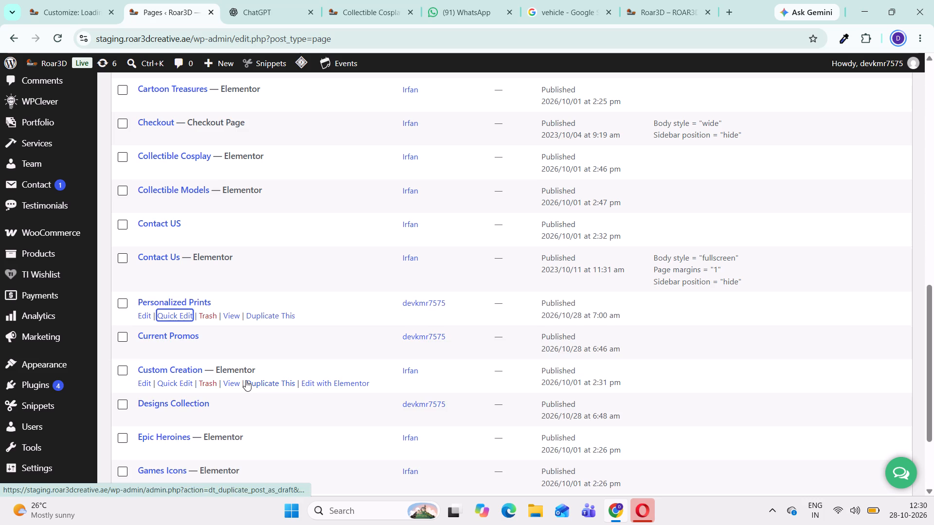
Expand Personalized Prints in the footer categories of roar3dcreative.shop again to check its sub-category names.
left_click(372, 10)
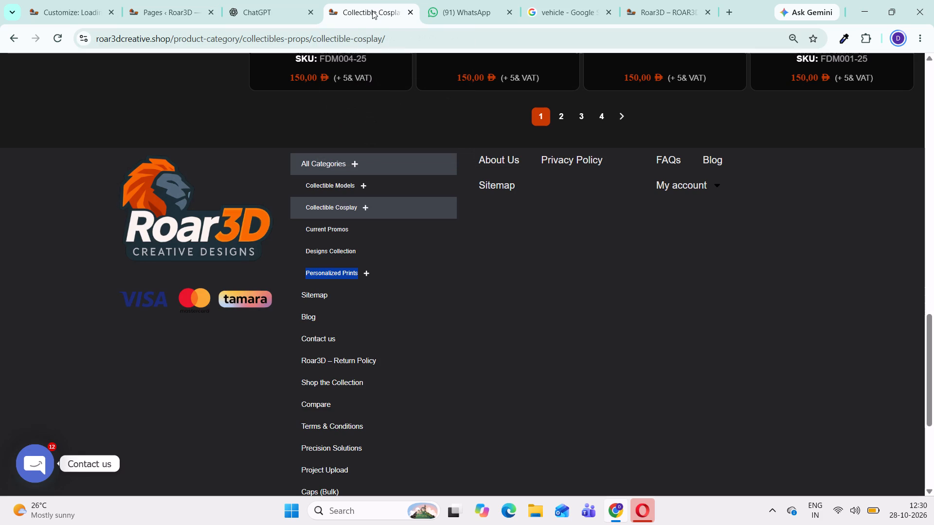
left_click(364, 274)
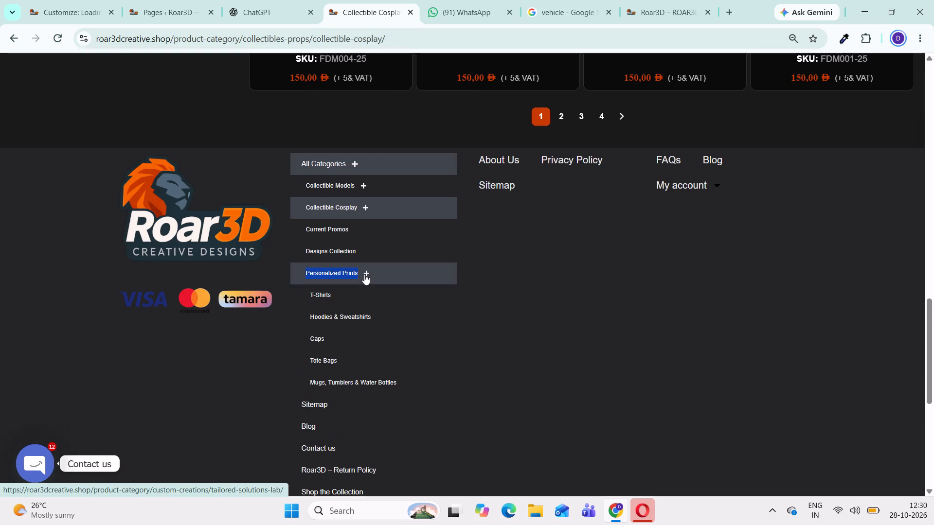
scroll(341, 309, "down", 1)
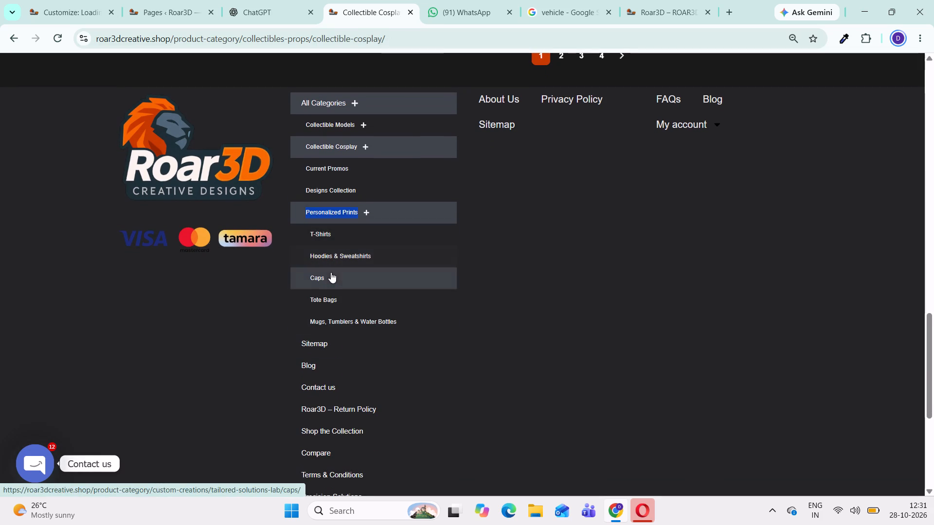
Duplicate the published Personalized Prints page in the staging site's Pages list.
left_click(179, 13)
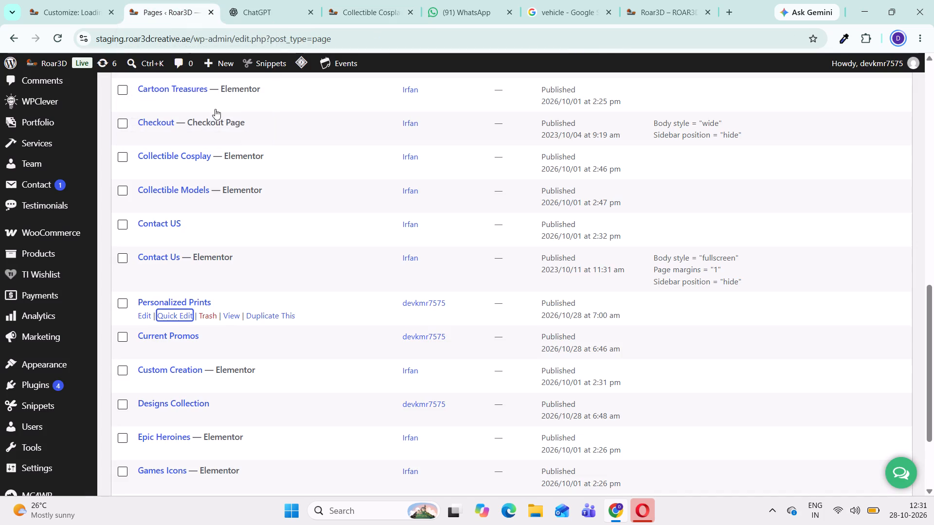
scroll(223, 329, "down", 1)
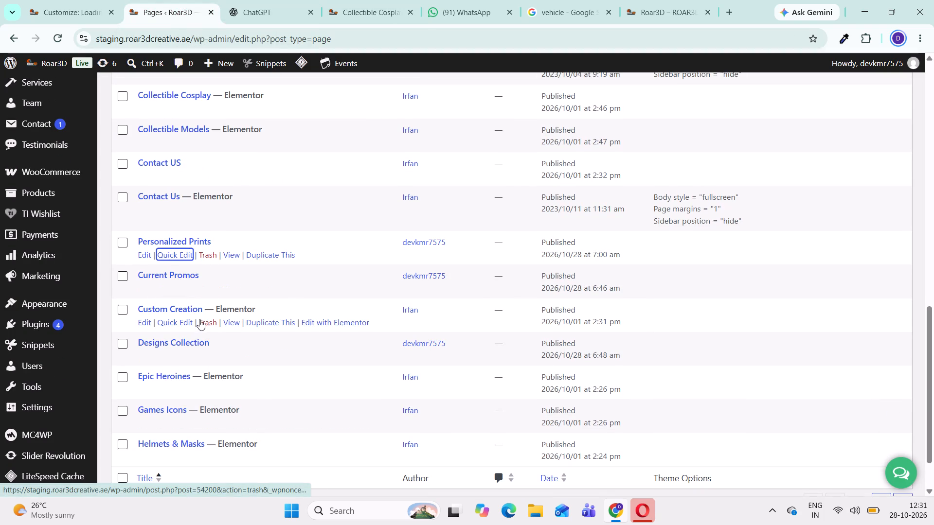
scroll(209, 299, "up", 2)
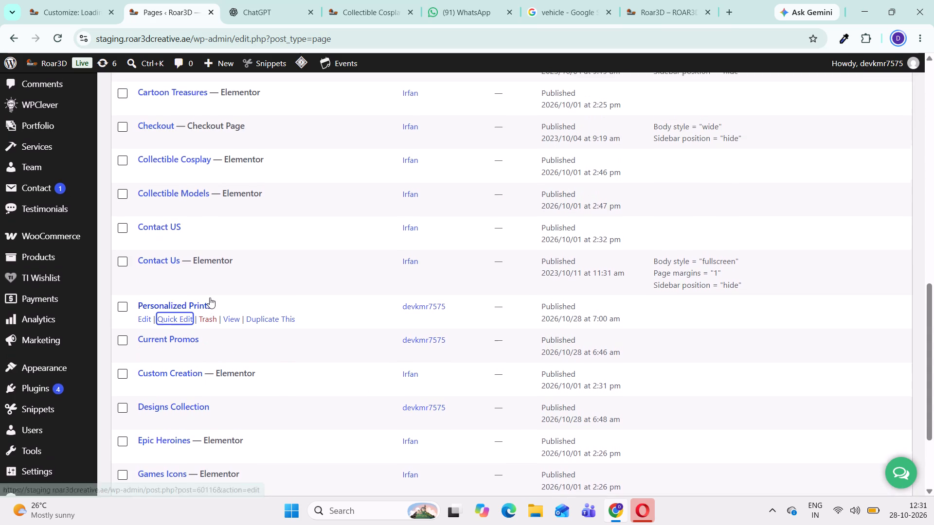
scroll(210, 297, "up", 3)
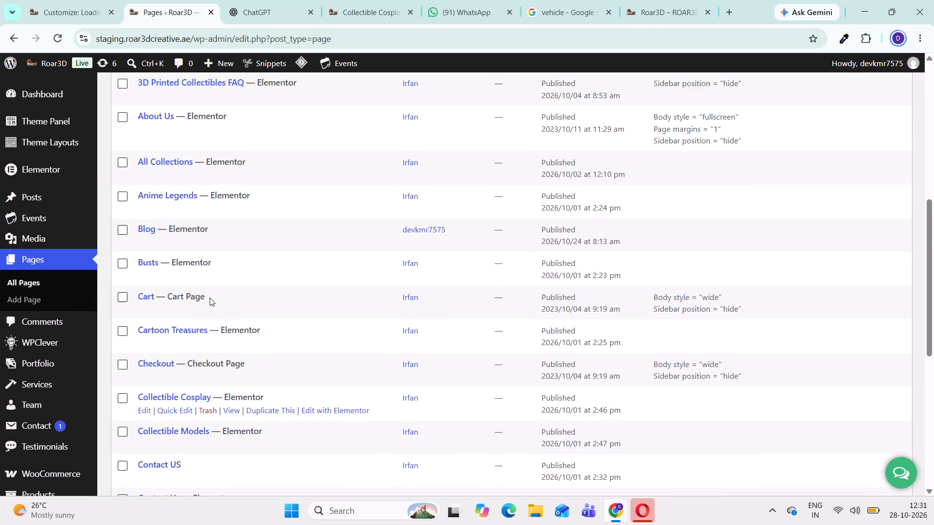
scroll(210, 297, "down", 1)
scroll(210, 297, "up", 2)
scroll(210, 297, "down", 2)
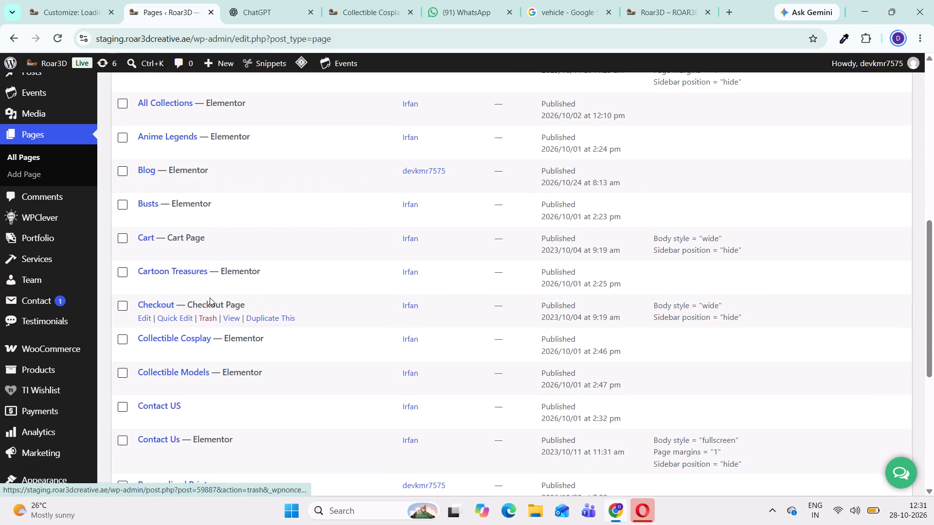
scroll(210, 298, "down", 1)
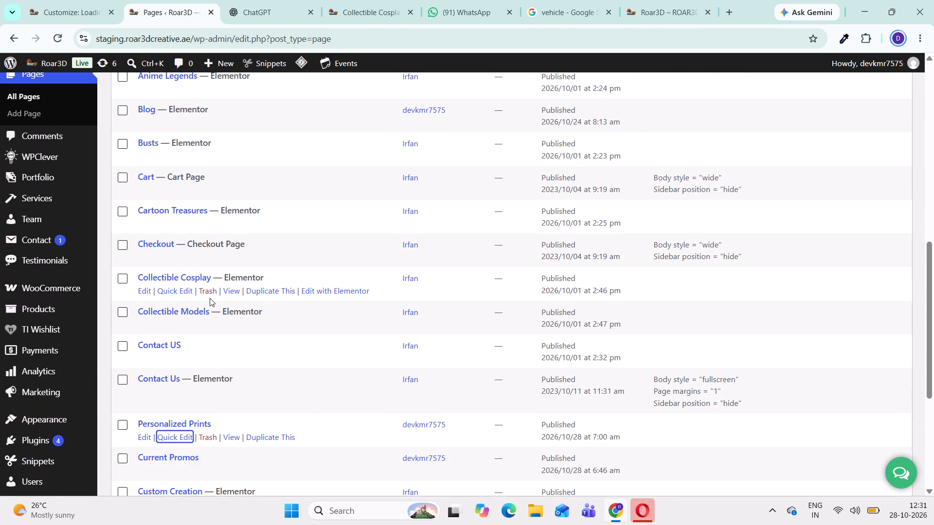
scroll(210, 298, "down", 3)
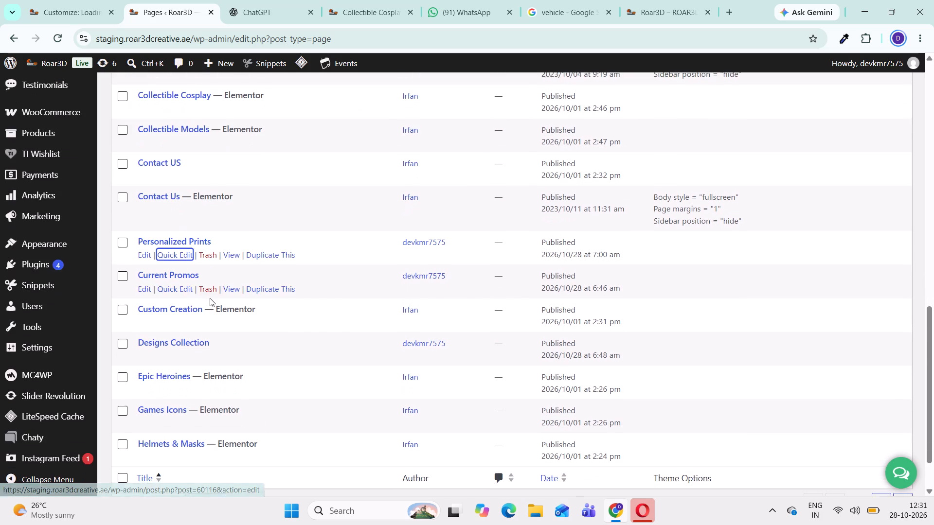
scroll(210, 298, "down", 1)
scroll(210, 298, "up", 1)
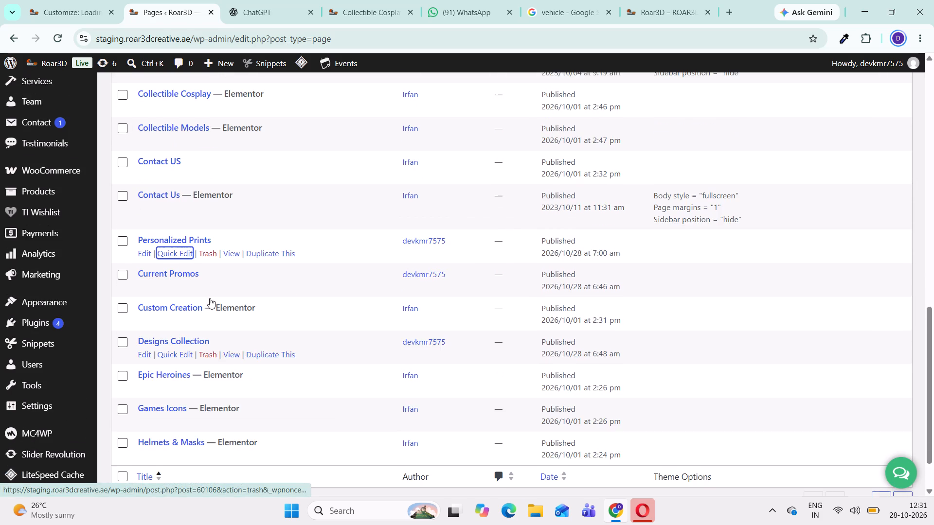
scroll(210, 298, "up", 3)
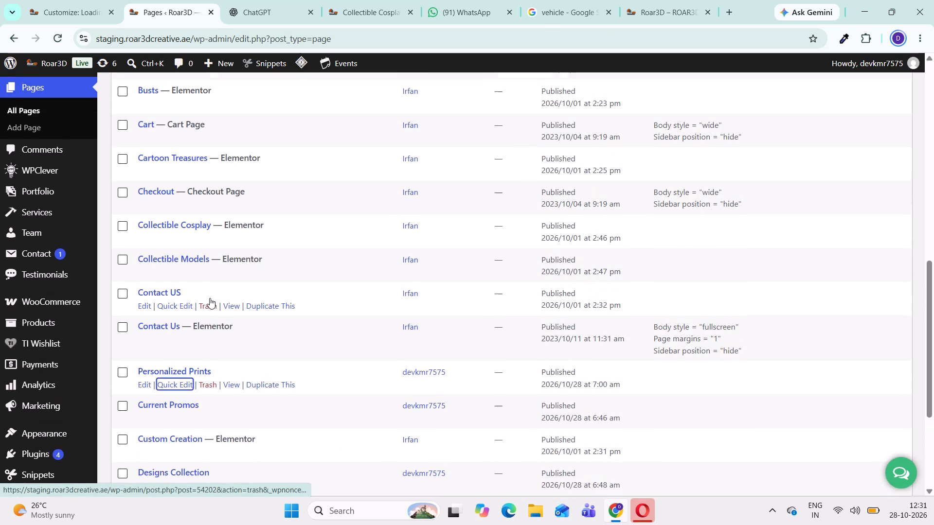
scroll(210, 298, "up", 3)
scroll(210, 298, "down", 4)
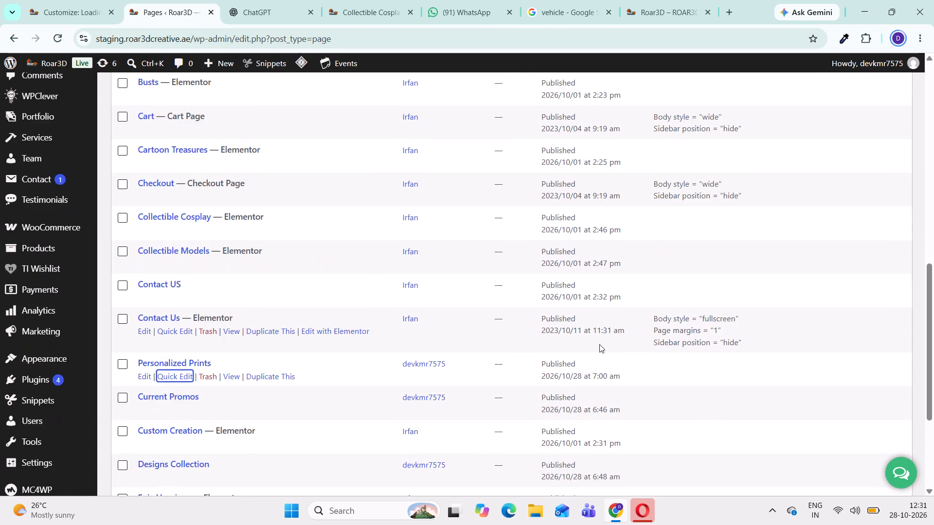
scroll(621, 356, "down", 2)
scroll(723, 417, "down", 2)
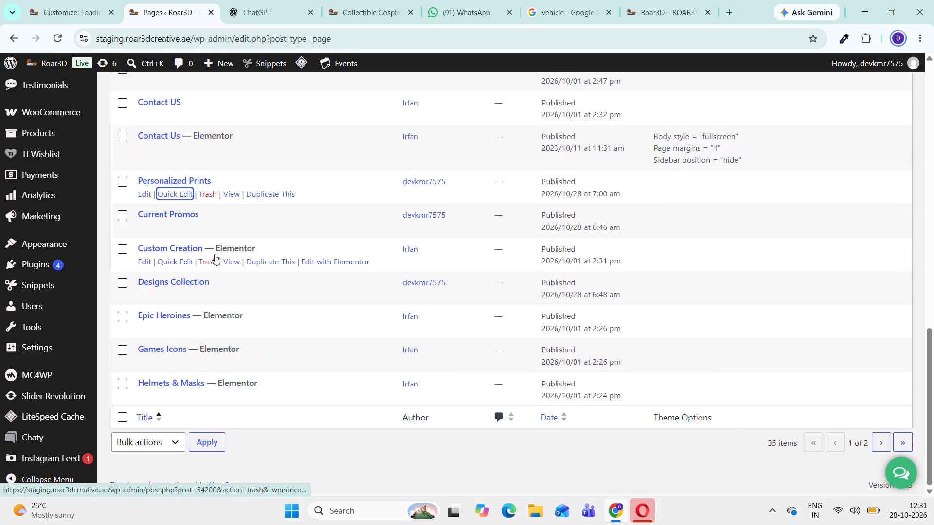
scroll(215, 253, "up", 1)
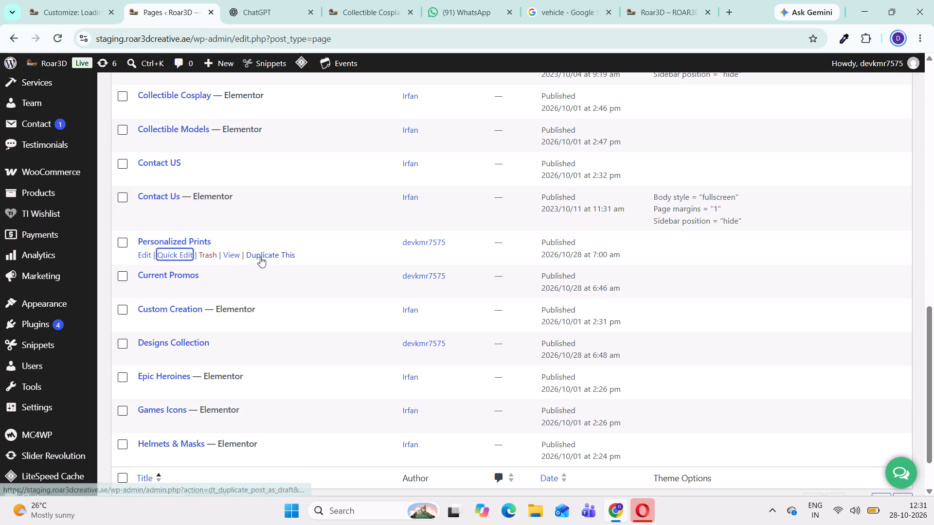
left_click(260, 256)
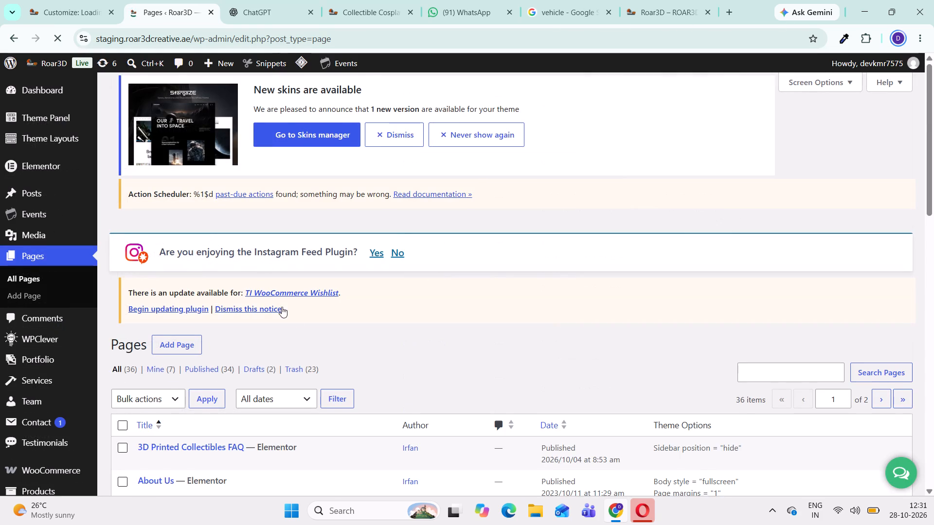
Find the draft copy of Personalized Prints on the second page of the Pages list and open it for quick editing.
scroll(294, 321, "down", 10)
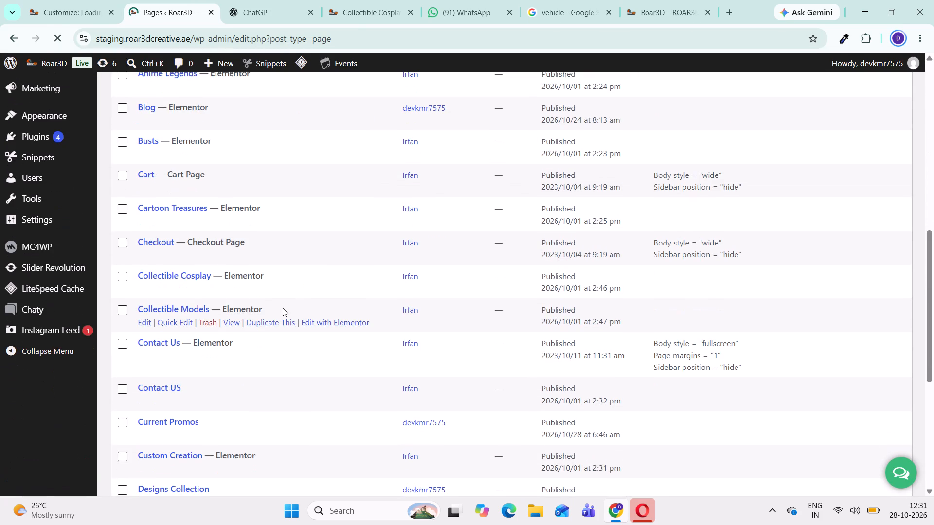
scroll(283, 308, "down", 5)
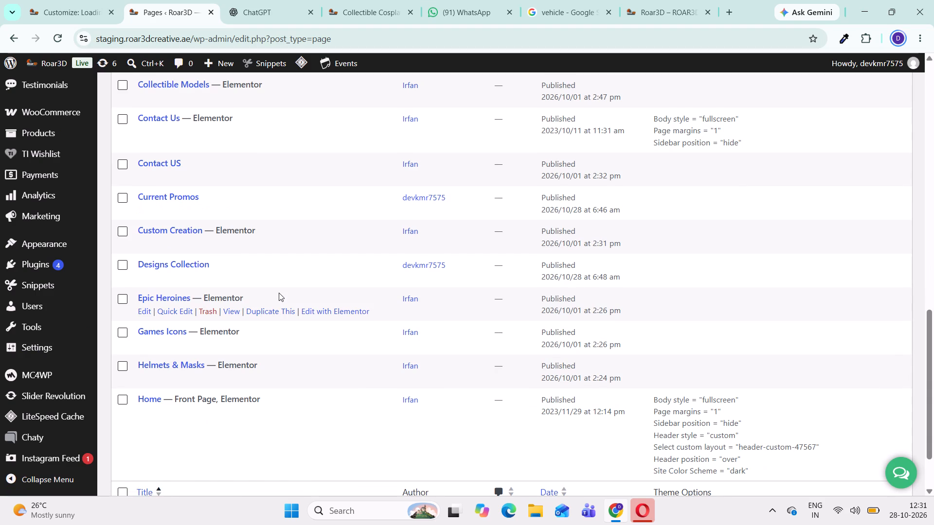
scroll(279, 293, "up", 2)
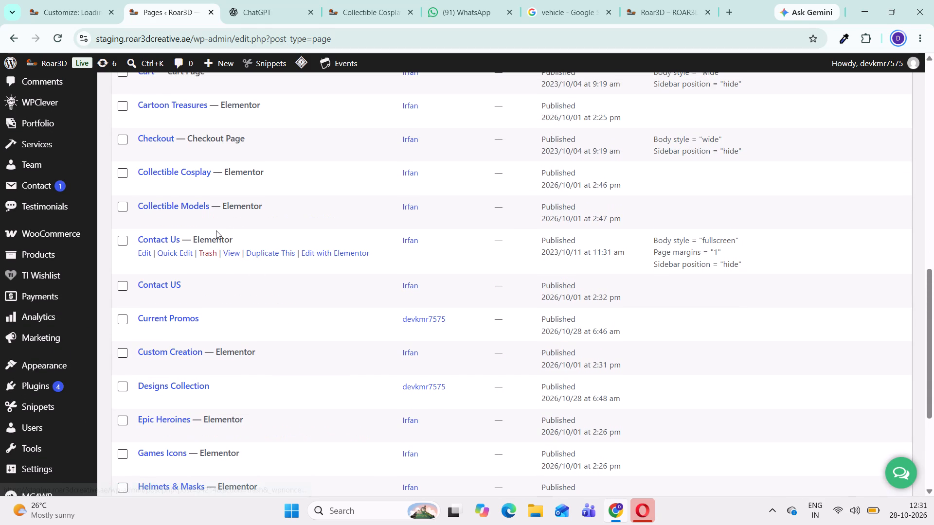
scroll(245, 263, "up", 2)
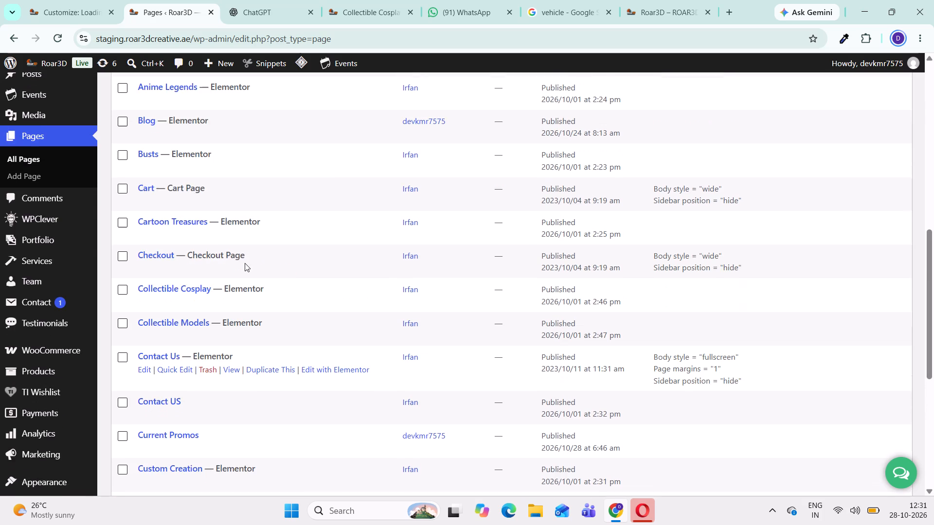
scroll(245, 263, "up", 4)
scroll(245, 263, "down", 4)
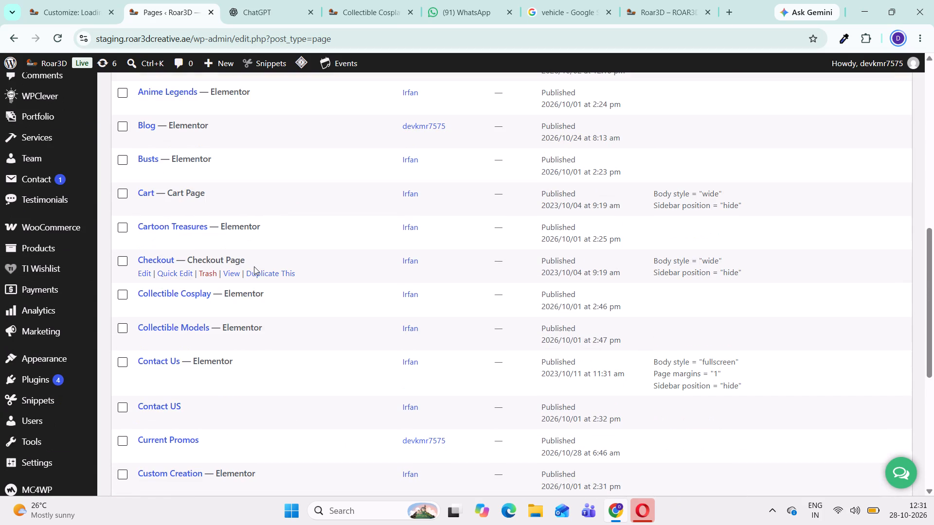
scroll(254, 266, "down", 2)
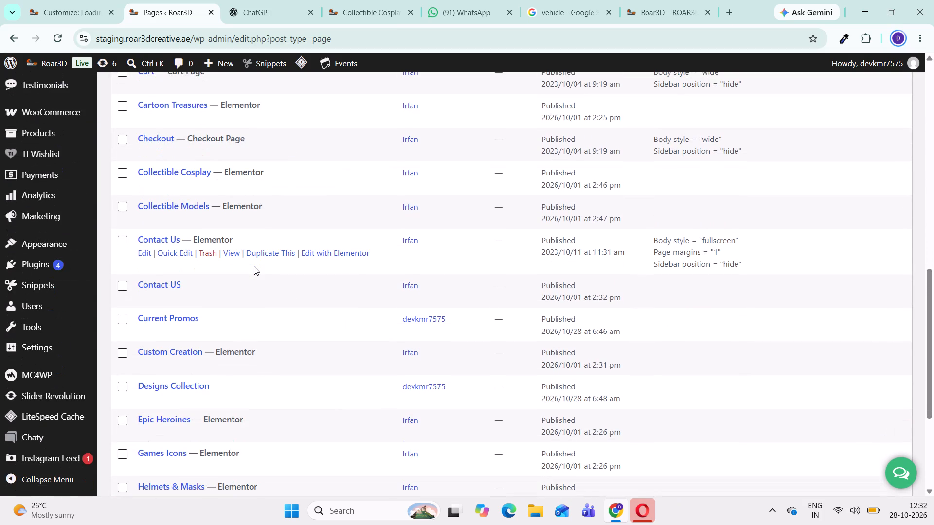
scroll(254, 266, "down", 1)
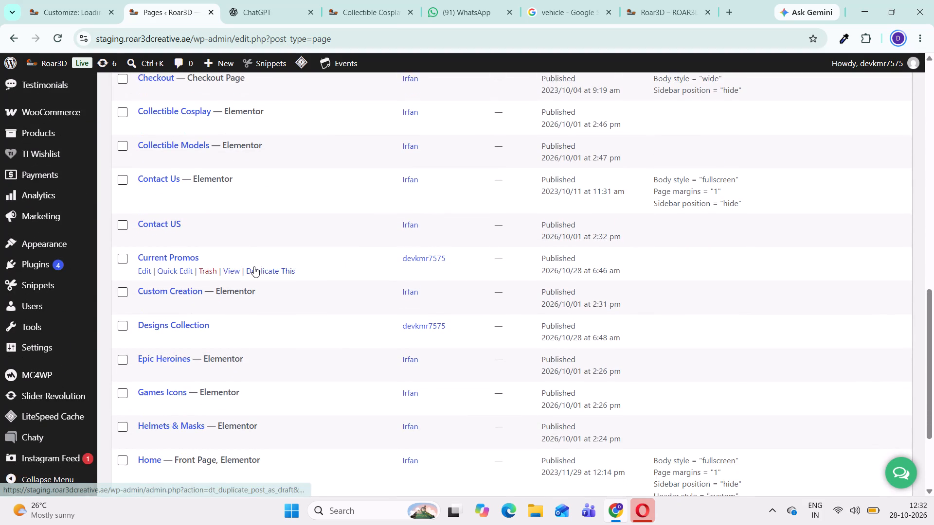
scroll(254, 266, "down", 1)
scroll(326, 327, "down", 3)
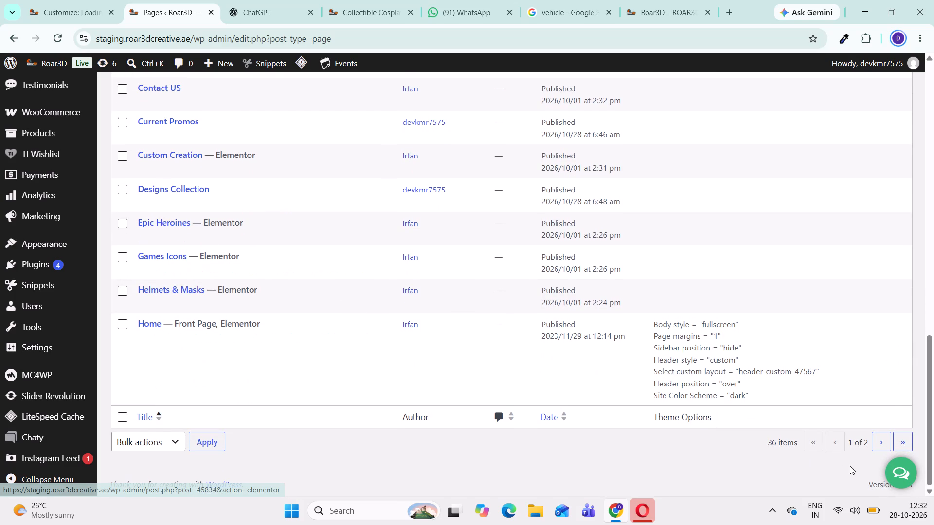
left_click(883, 436)
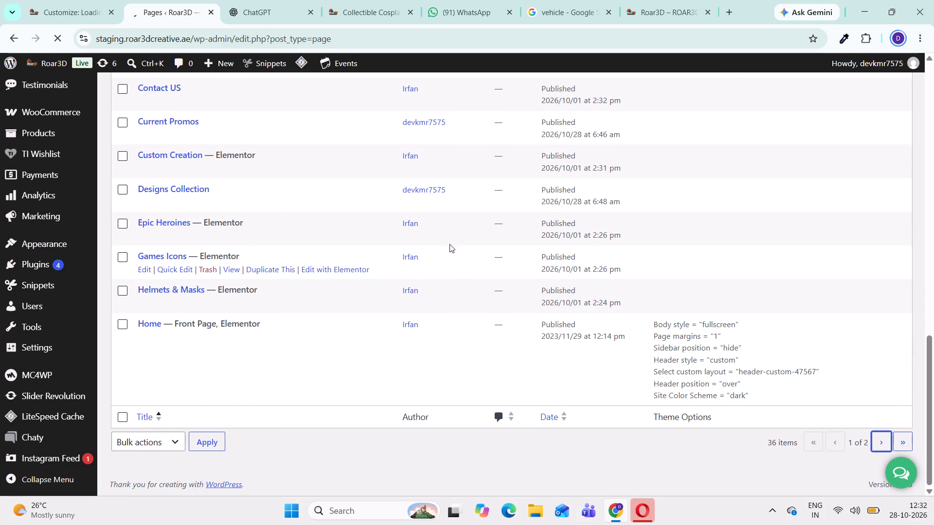
scroll(343, 315, "down", 3)
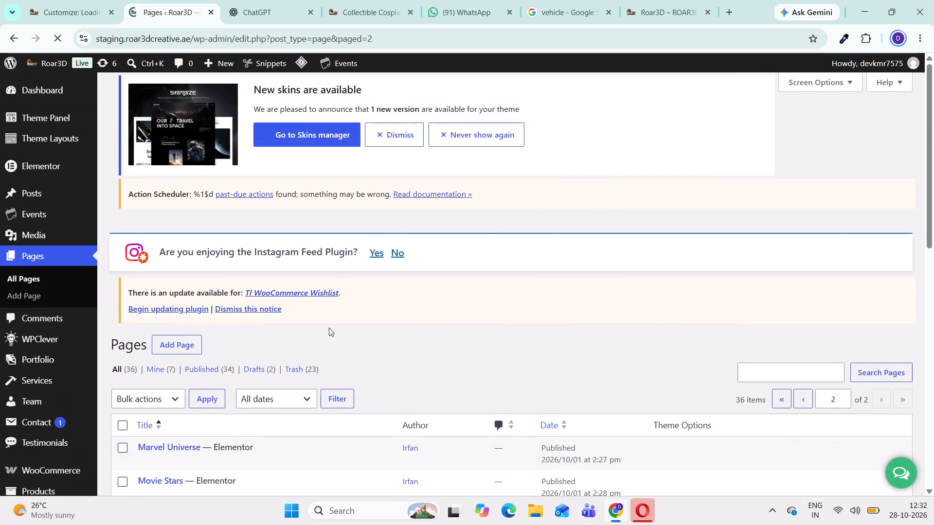
scroll(387, 317, "down", 5)
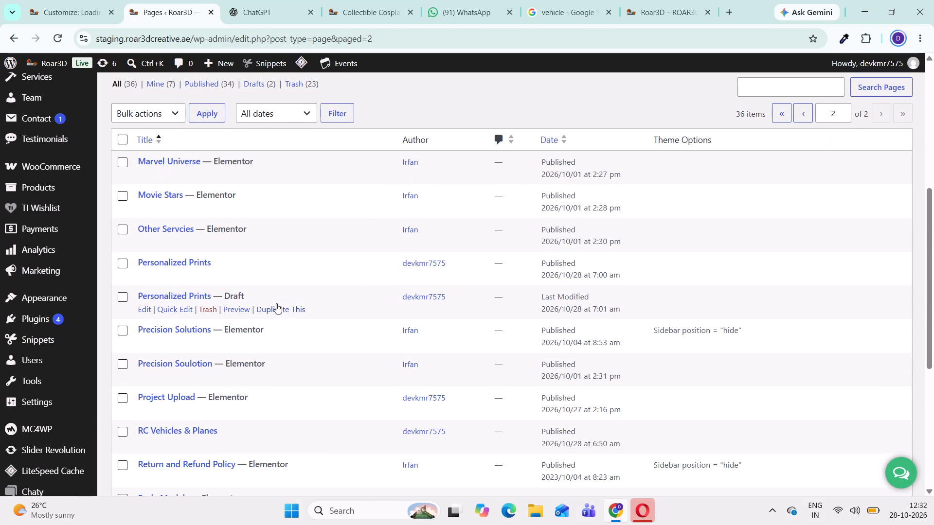
left_click(186, 307)
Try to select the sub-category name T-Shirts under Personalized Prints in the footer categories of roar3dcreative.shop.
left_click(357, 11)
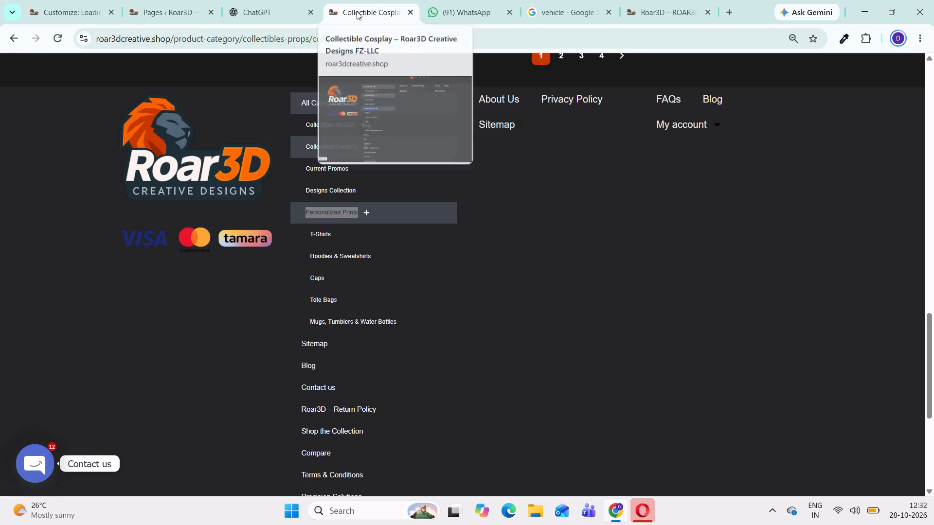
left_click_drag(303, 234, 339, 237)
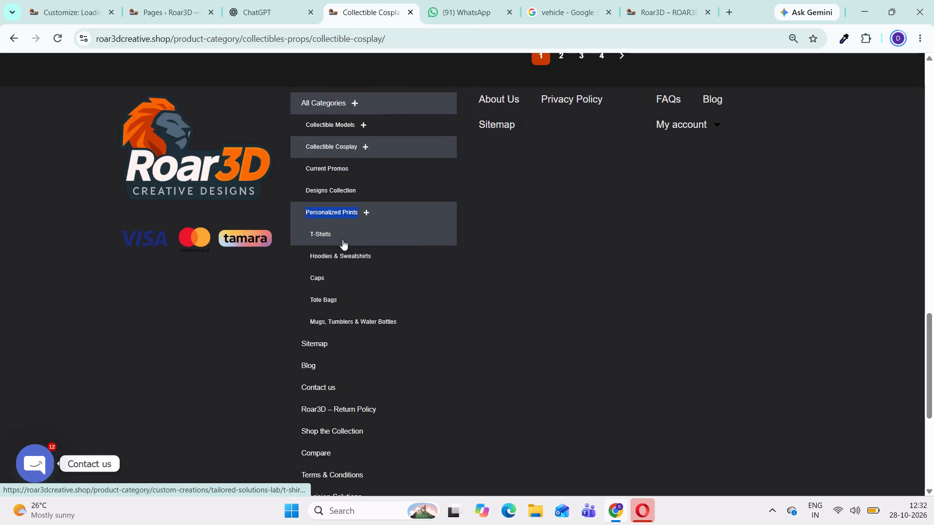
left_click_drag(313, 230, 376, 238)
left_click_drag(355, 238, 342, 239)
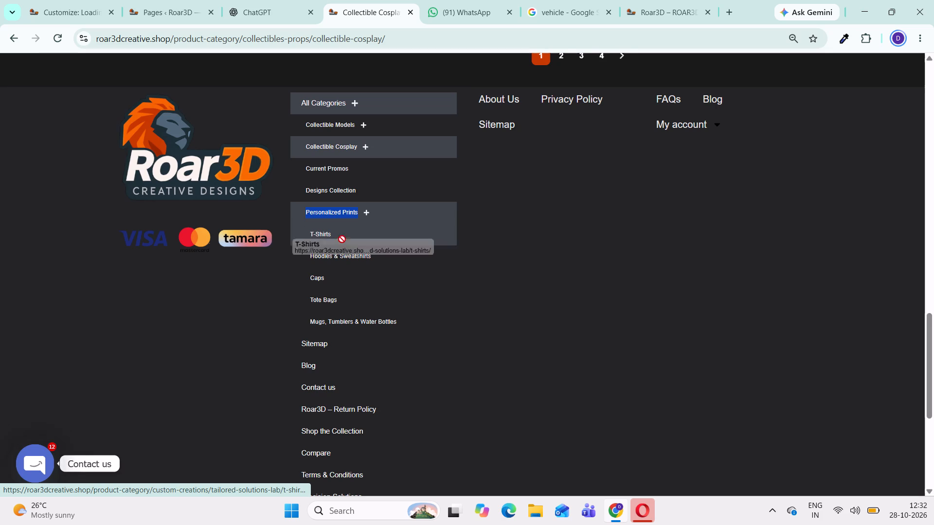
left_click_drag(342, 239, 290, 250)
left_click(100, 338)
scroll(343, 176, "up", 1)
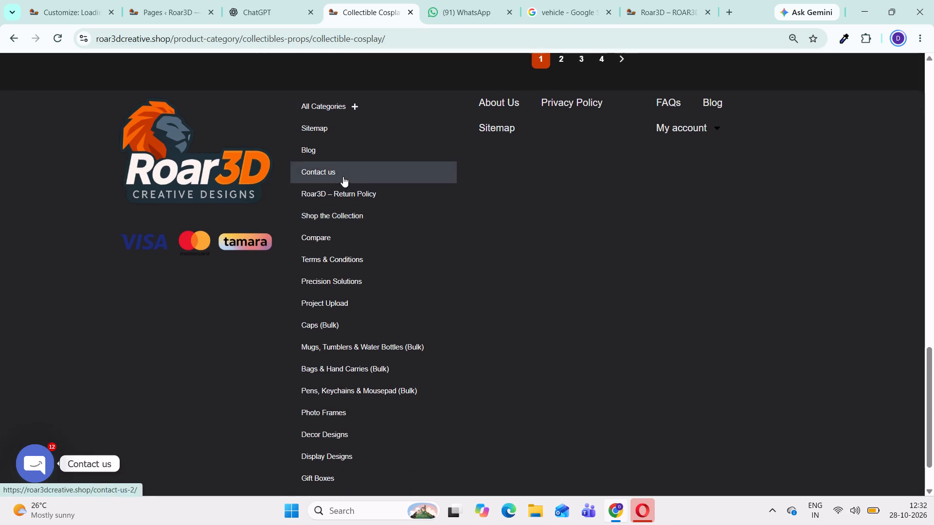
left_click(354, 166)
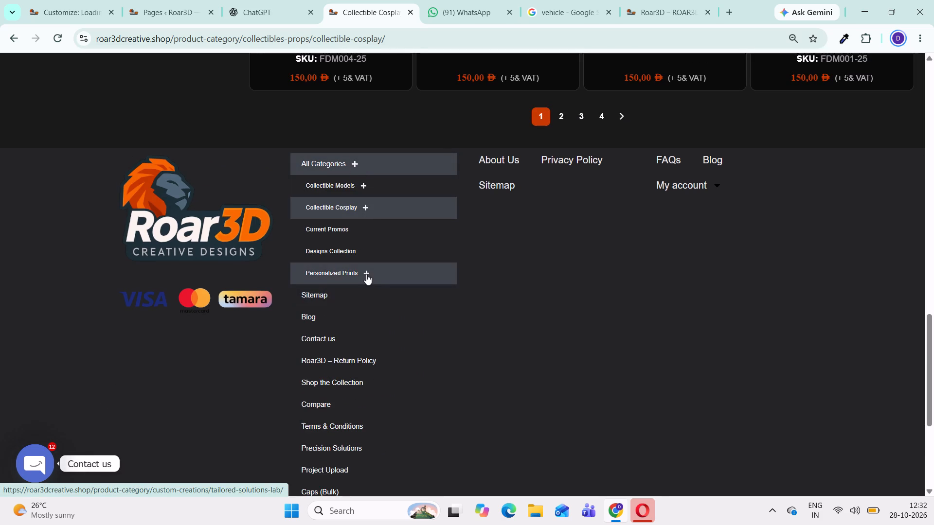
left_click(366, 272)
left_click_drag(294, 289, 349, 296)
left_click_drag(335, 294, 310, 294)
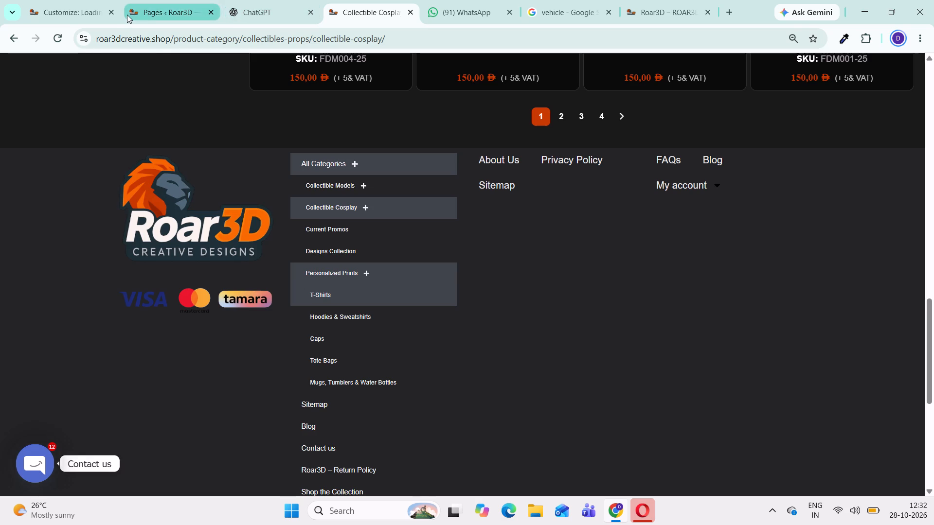
Retitle the draft copy of Personalized Prints as T-Shirts in its quick edit form on the staging site.
left_click(127, 15)
left_click_drag(270, 325, 170, 325)
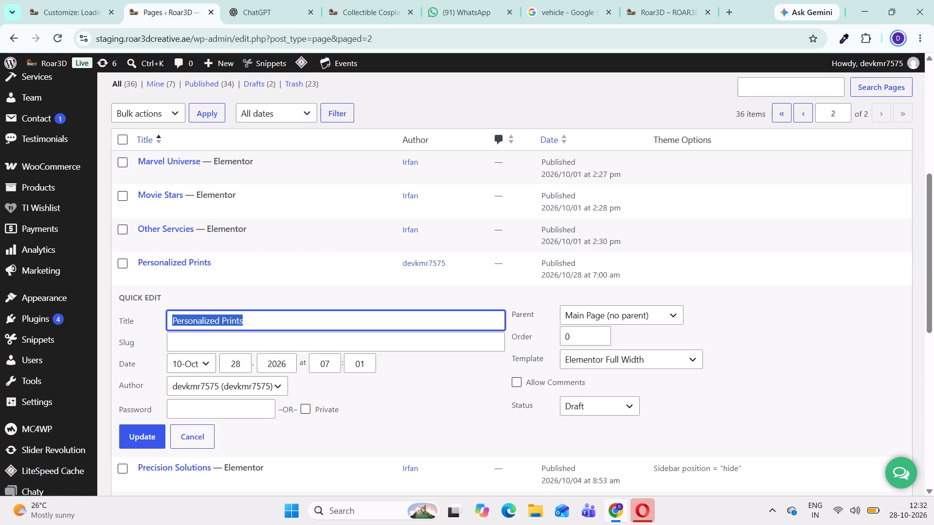
left_click_drag(170, 325, 170, 326)
type("T")
key("space")
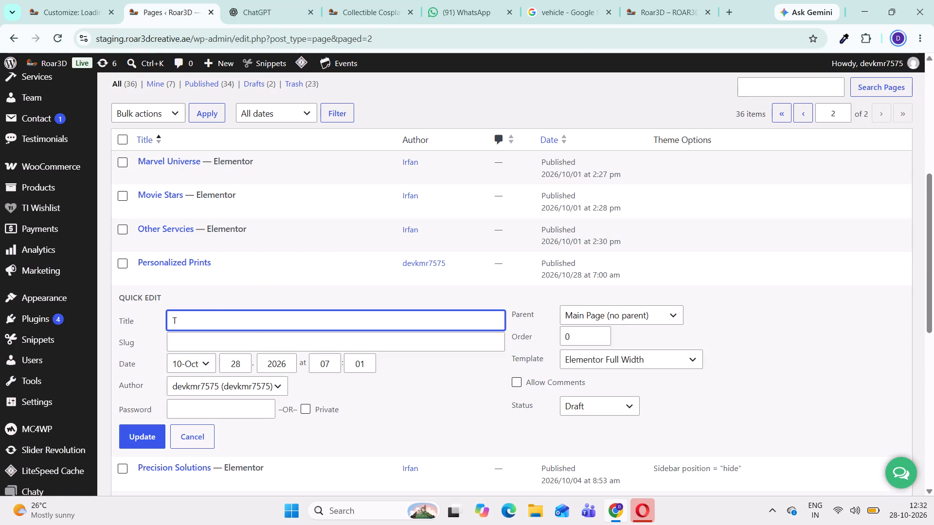
type("SHir")
key("BackSpace")
key("BackSpace")
key("BackSpace")
type("hirts")
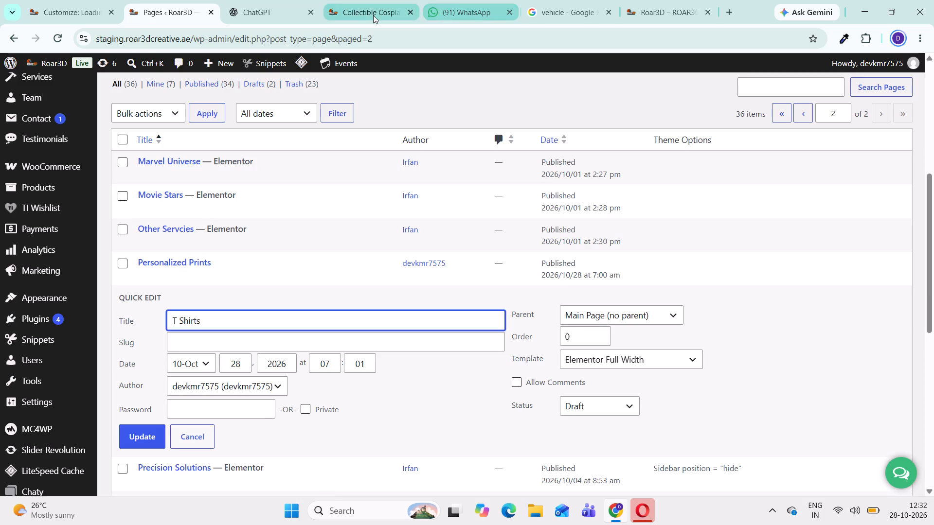
left_click(373, 14)
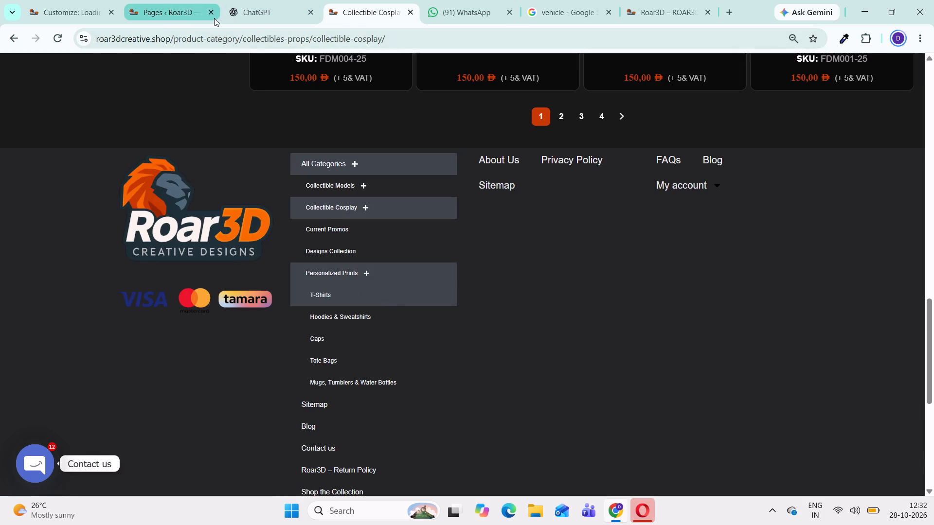
left_click(176, 11)
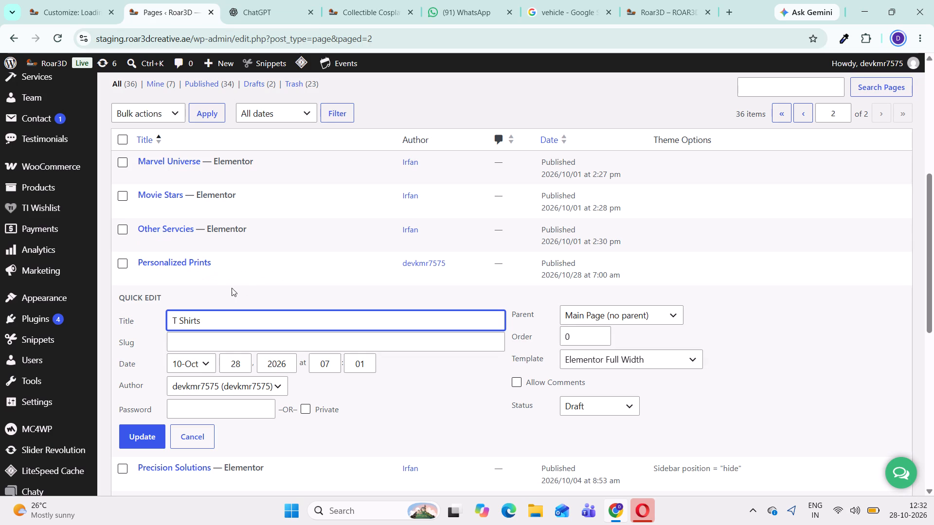
left_click(181, 317)
key("Left")
key("BackSpace")
key("minus")
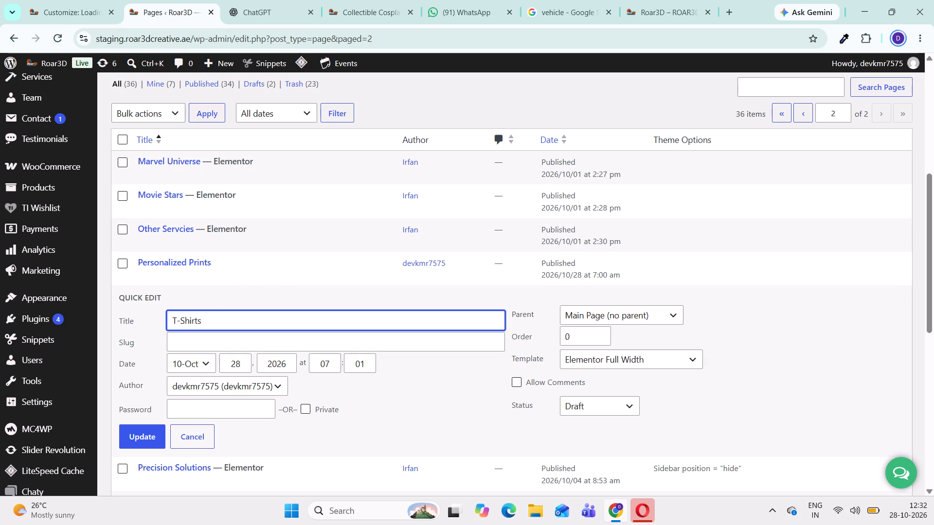
Set the T-Shirts page's status to Published and save the quick edit.
scroll(339, 386, "down", 1)
left_click(590, 343)
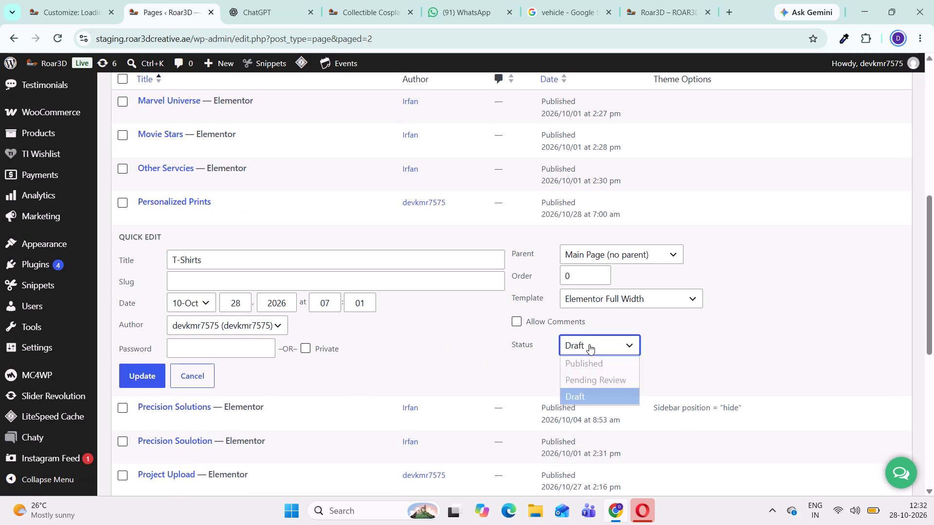
left_click(583, 367)
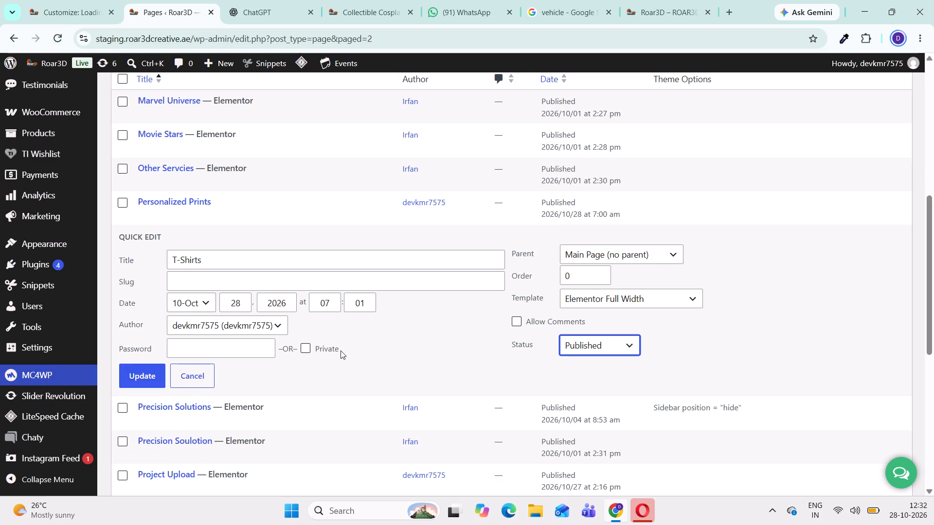
left_click(147, 370)
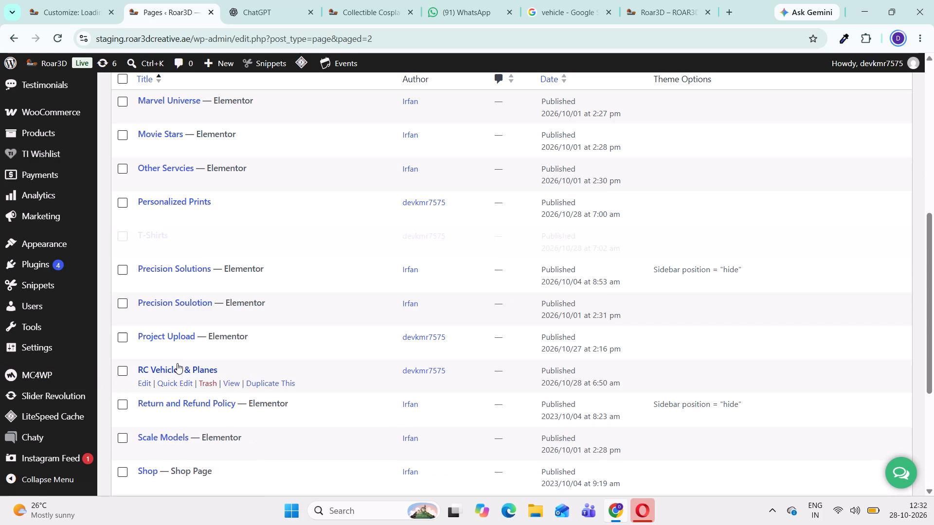
Duplicate the published T-Shirts page and check the next Personalized Prints sub-category in the footer of roar3dcreative.shop.
left_click(285, 245)
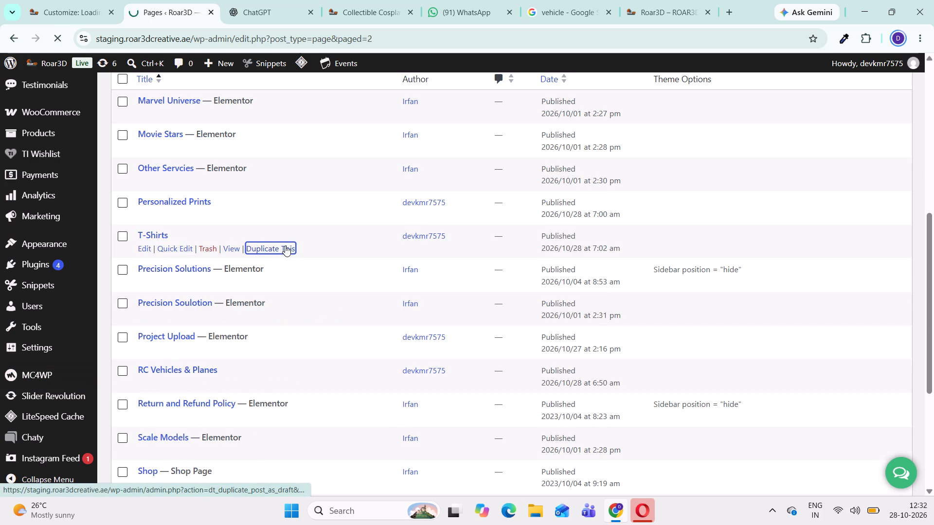
left_click(379, 14)
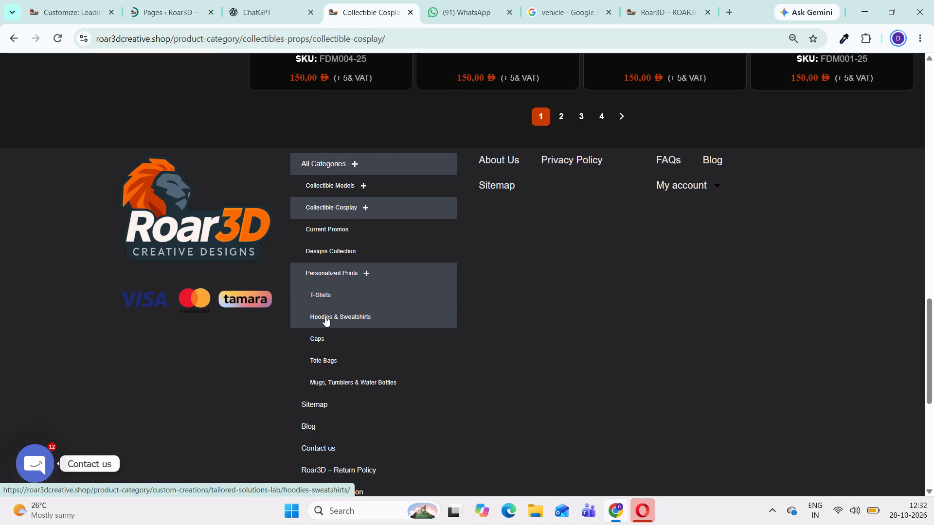
left_click(174, 19)
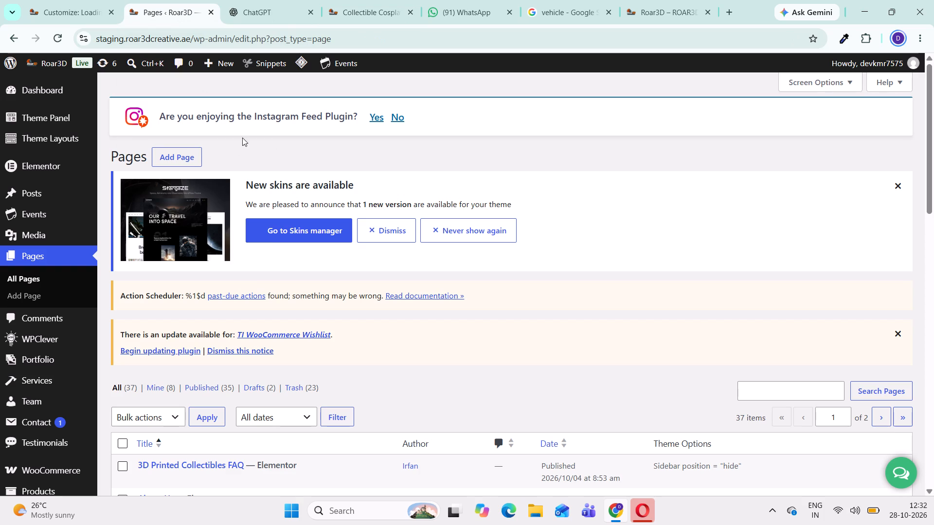
Find the draft copy of T-Shirts on the second page of the Pages list and open its title for quick editing.
scroll(277, 218, "down", 7)
scroll(234, 272, "up", 1)
scroll(234, 272, "down", 7)
scroll(275, 305, "down", 3)
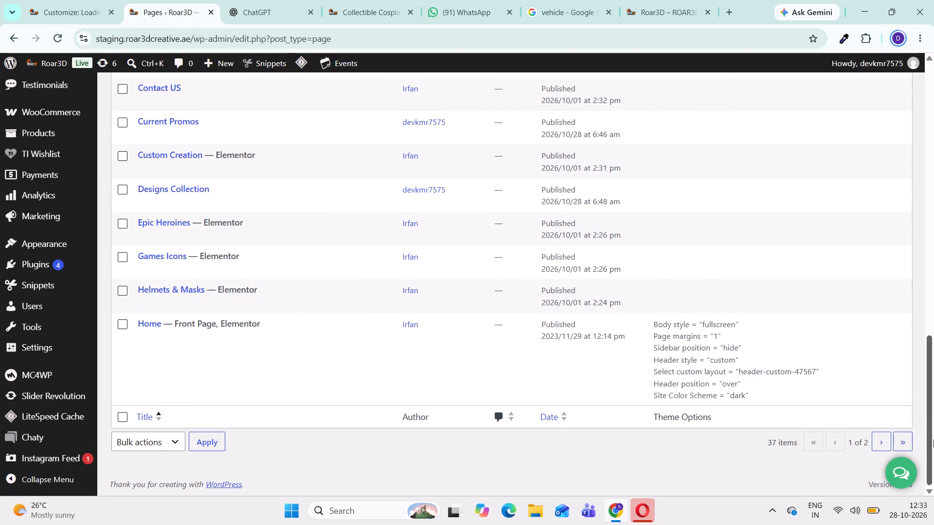
left_click(883, 438)
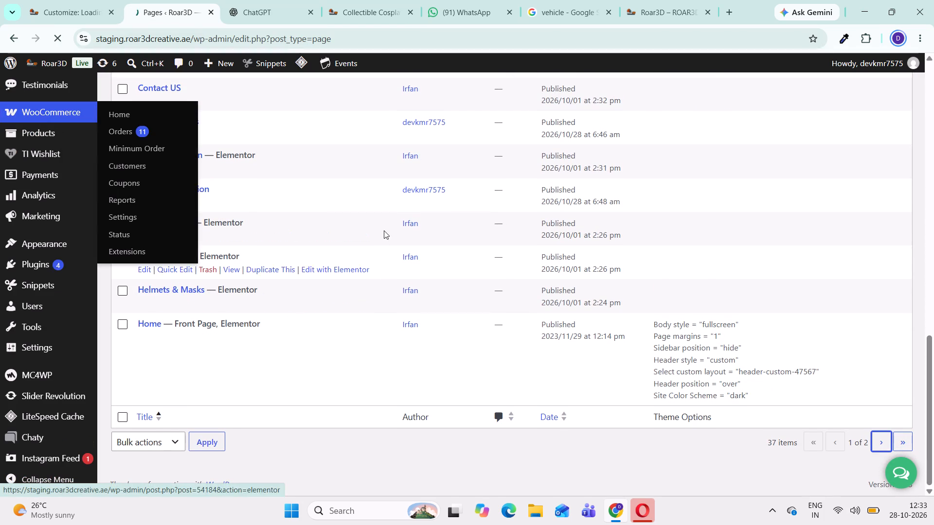
scroll(349, 257, "down", 4)
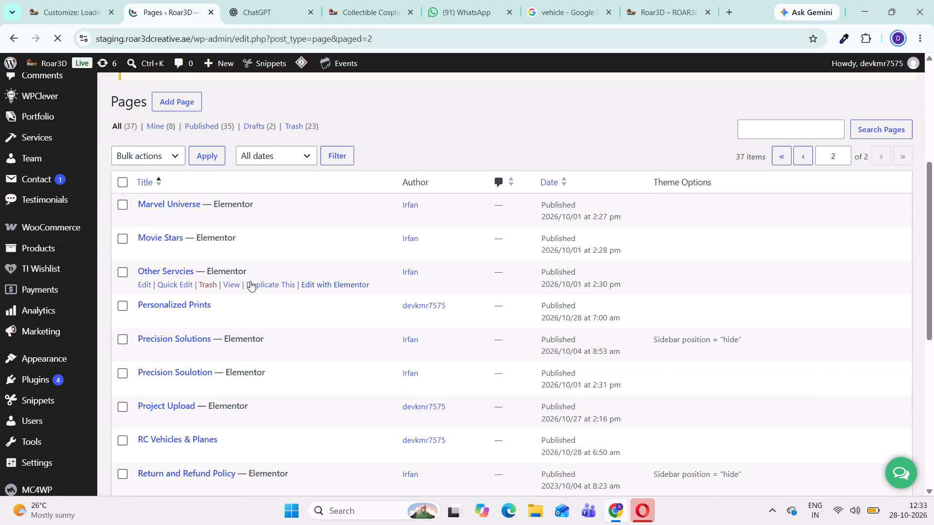
scroll(238, 281, "down", 3)
scroll(192, 258, "down", 3)
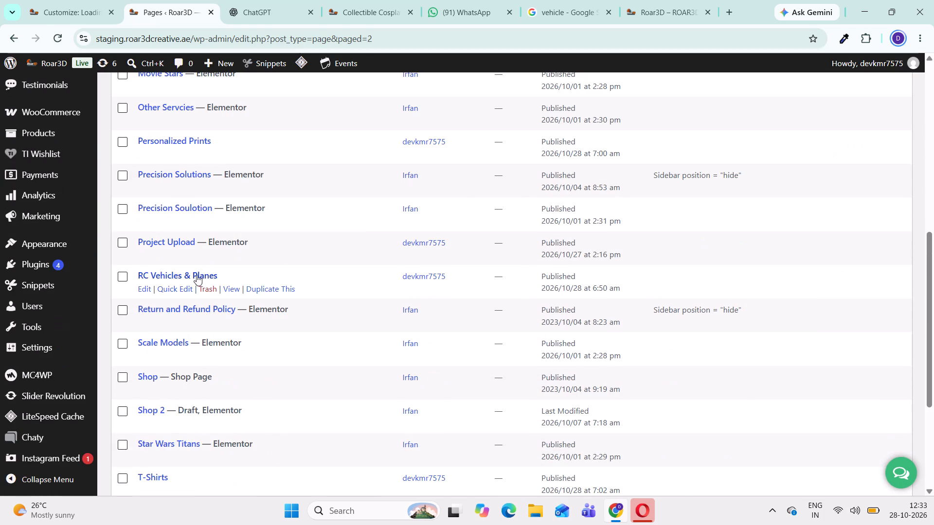
scroll(209, 298, "down", 1)
scroll(194, 268, "up", 2)
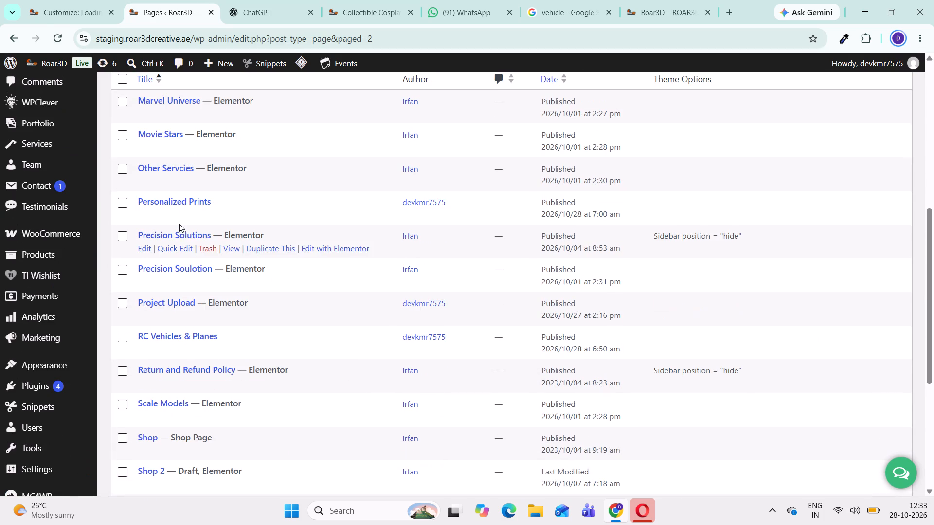
scroll(179, 224, "up", 1)
scroll(188, 217, "down", 3)
scroll(212, 274, "down", 2)
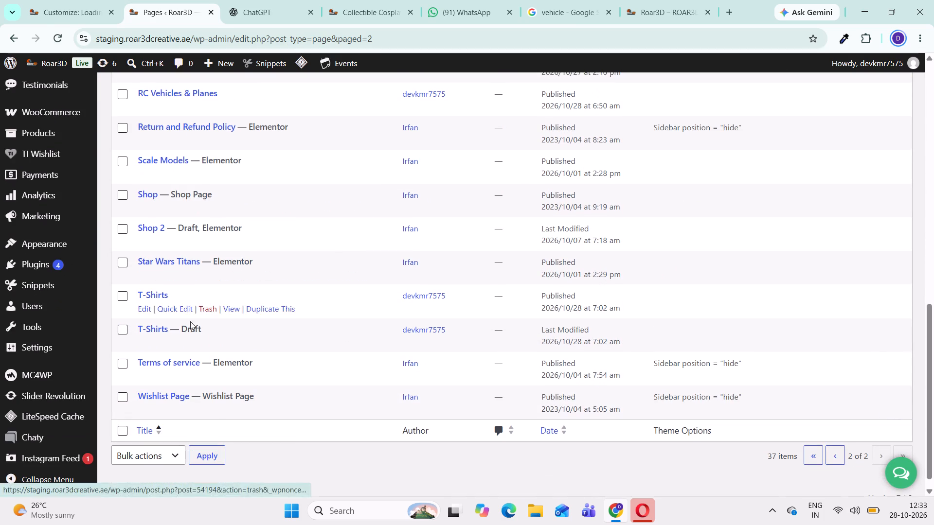
left_click(187, 342)
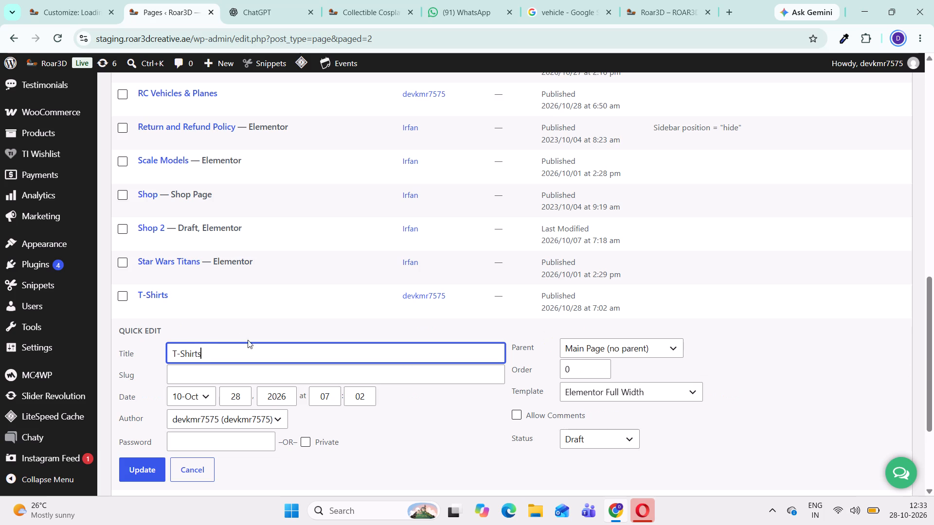
left_click_drag(253, 350, 167, 353)
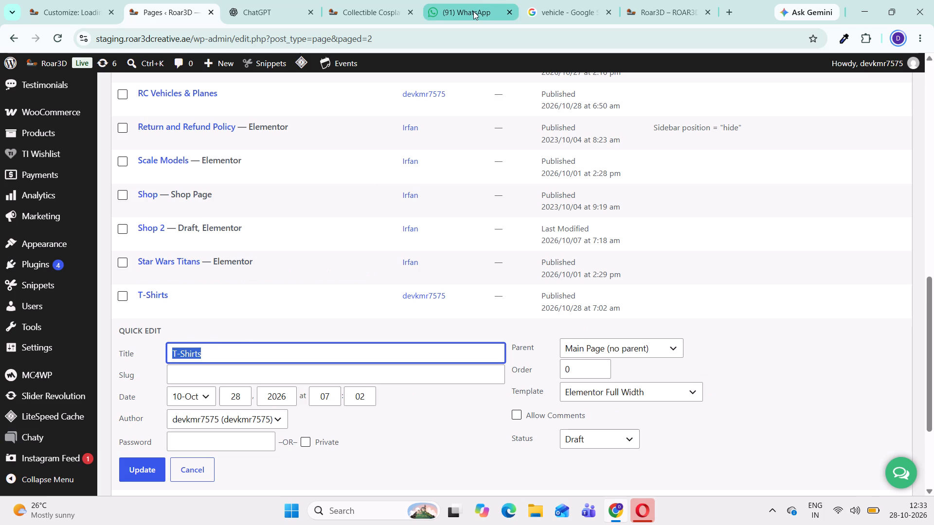
left_click(360, 14)
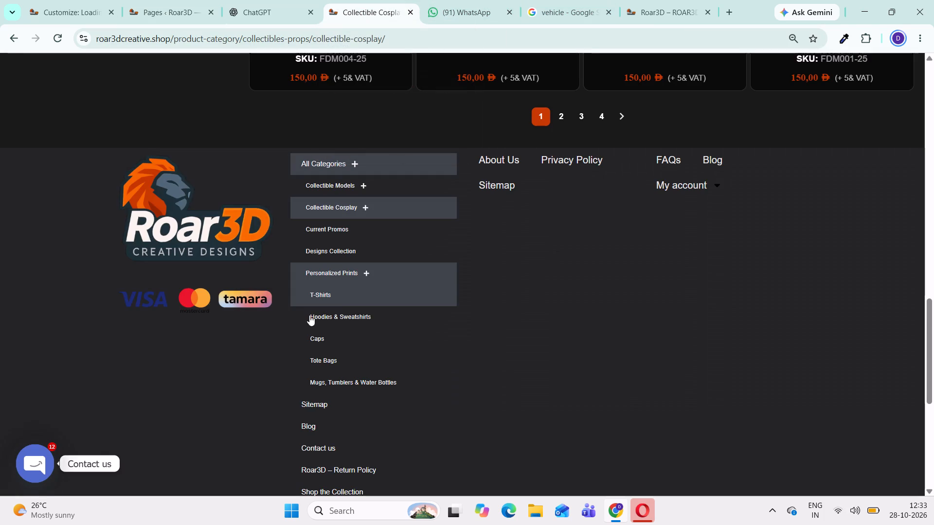
left_click_drag(298, 315, 359, 315)
left_click_drag(407, 319, 370, 322)
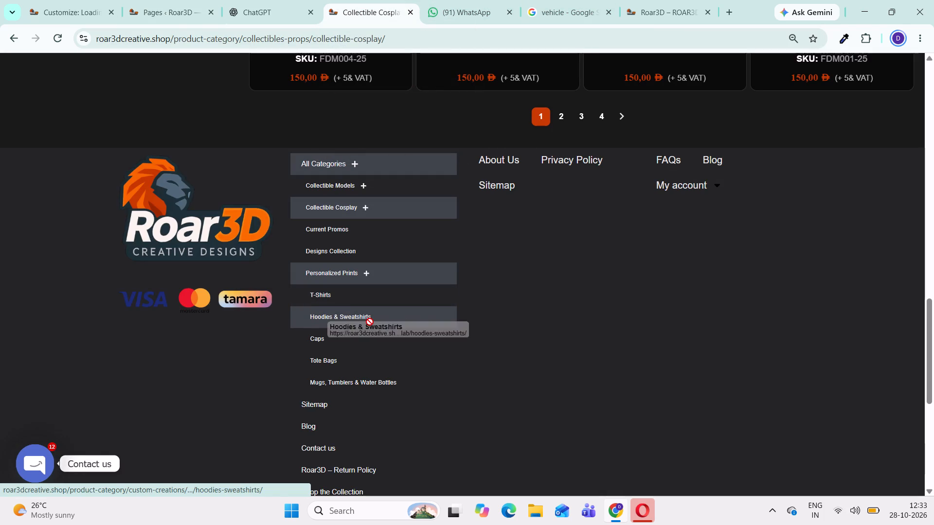
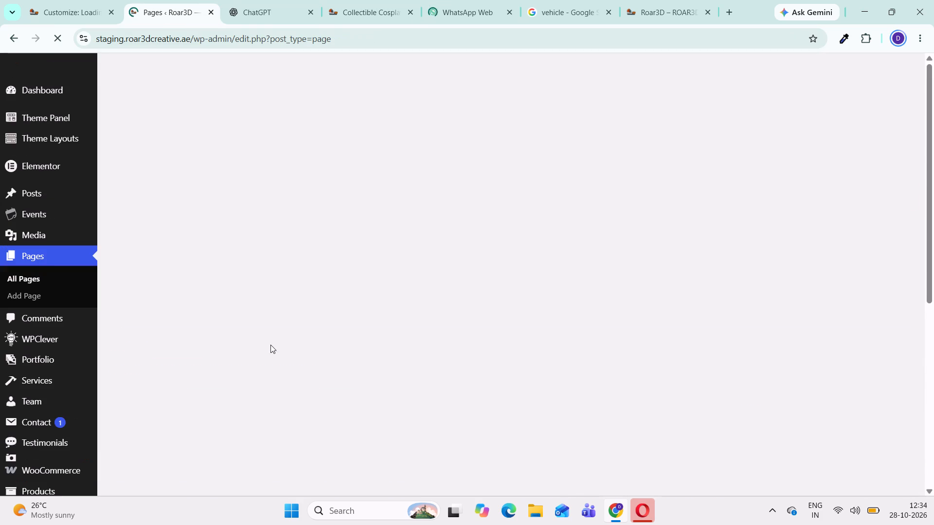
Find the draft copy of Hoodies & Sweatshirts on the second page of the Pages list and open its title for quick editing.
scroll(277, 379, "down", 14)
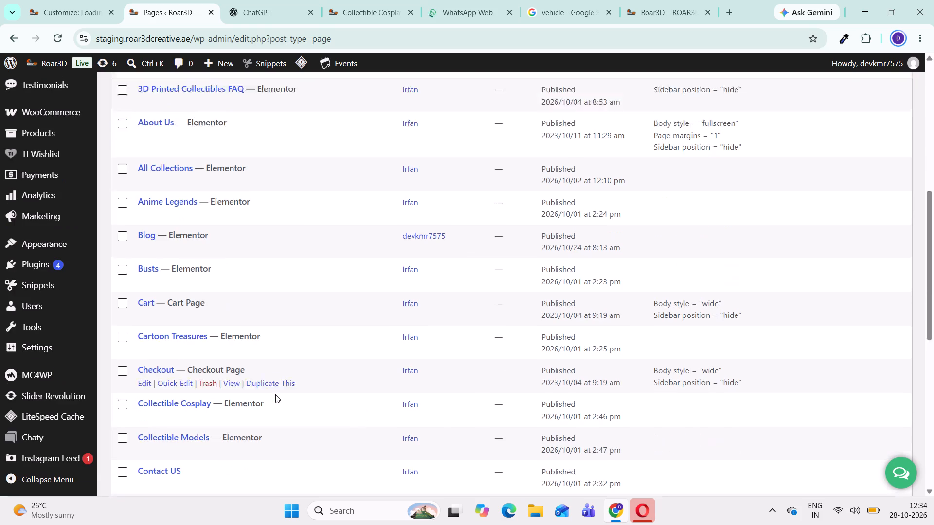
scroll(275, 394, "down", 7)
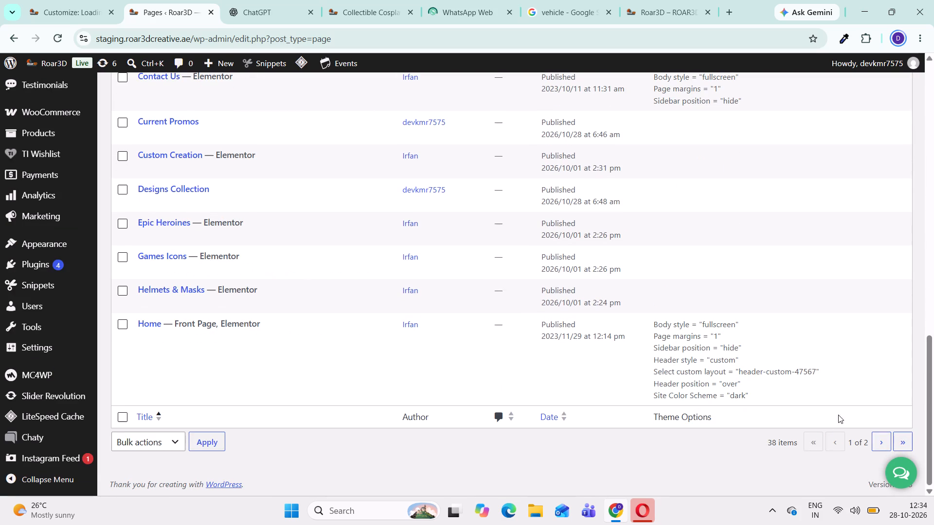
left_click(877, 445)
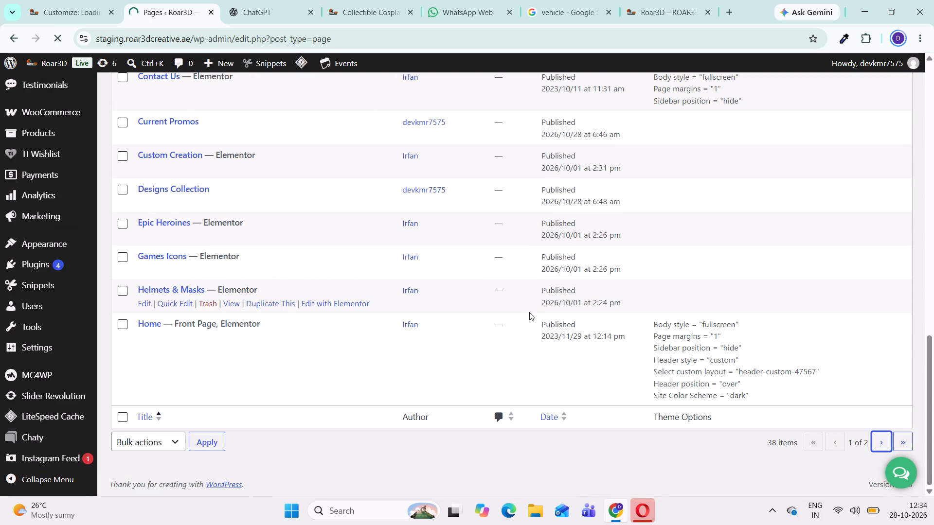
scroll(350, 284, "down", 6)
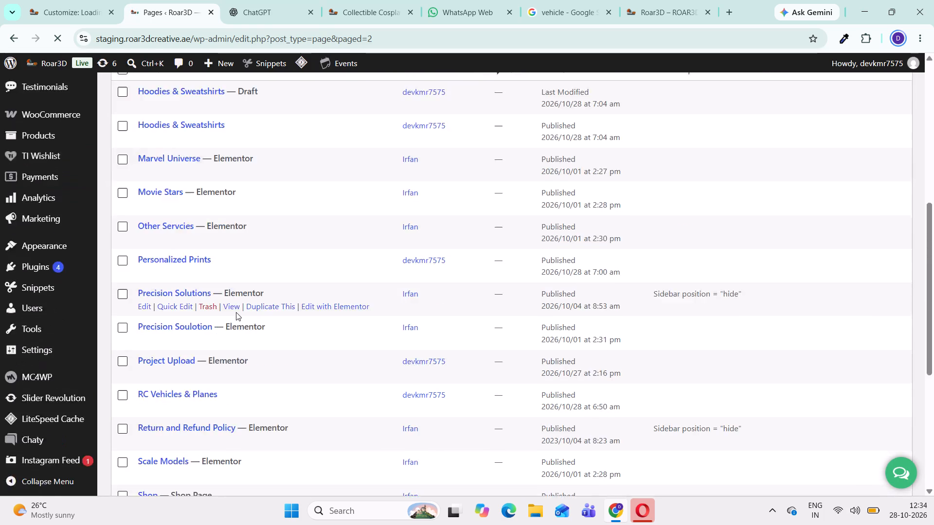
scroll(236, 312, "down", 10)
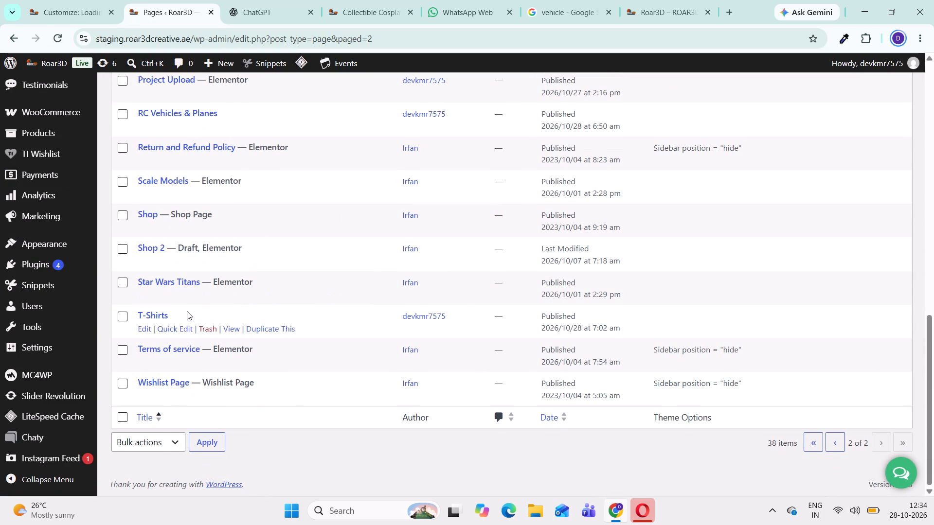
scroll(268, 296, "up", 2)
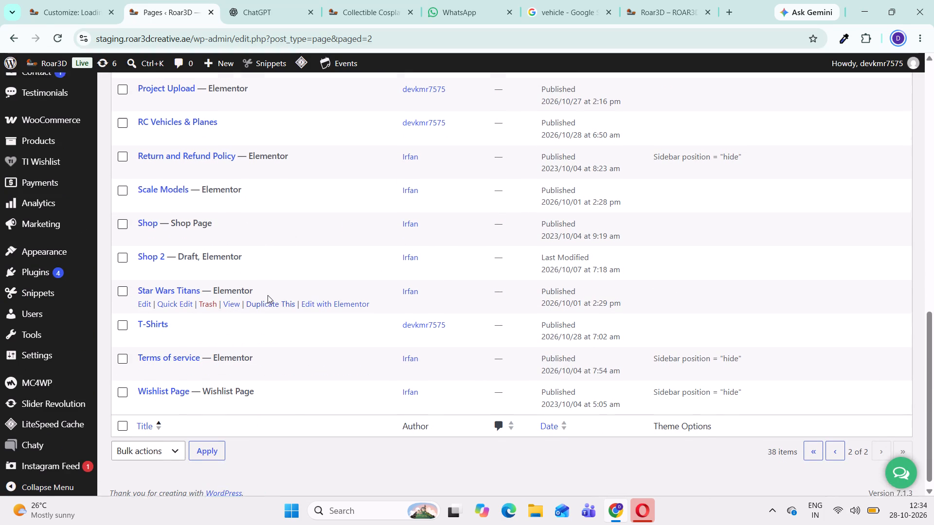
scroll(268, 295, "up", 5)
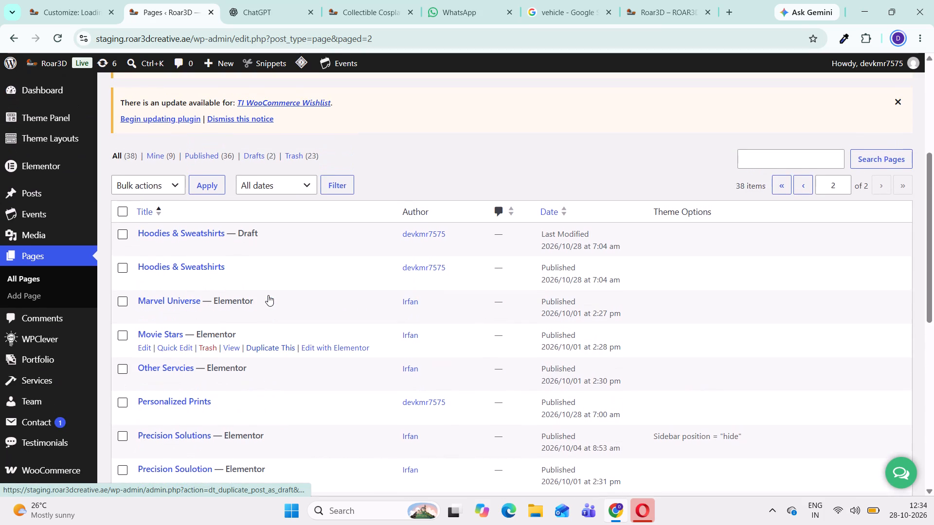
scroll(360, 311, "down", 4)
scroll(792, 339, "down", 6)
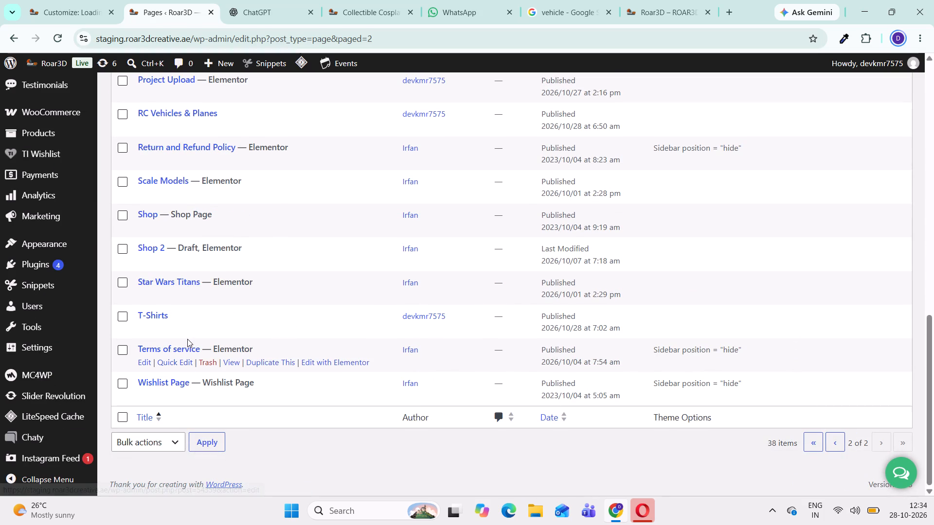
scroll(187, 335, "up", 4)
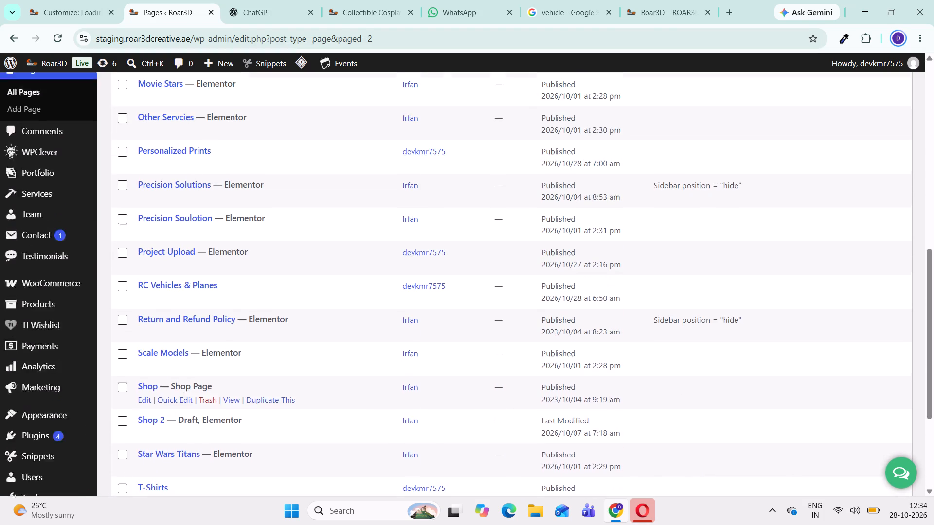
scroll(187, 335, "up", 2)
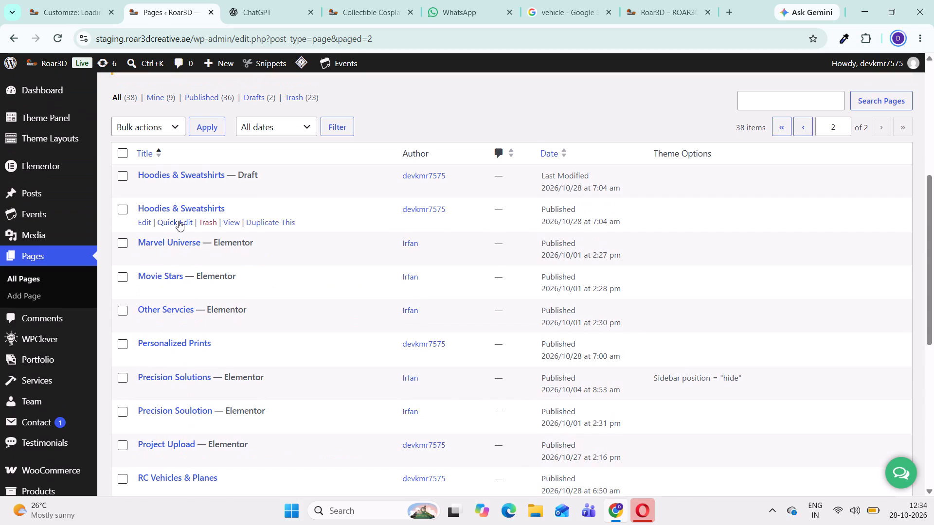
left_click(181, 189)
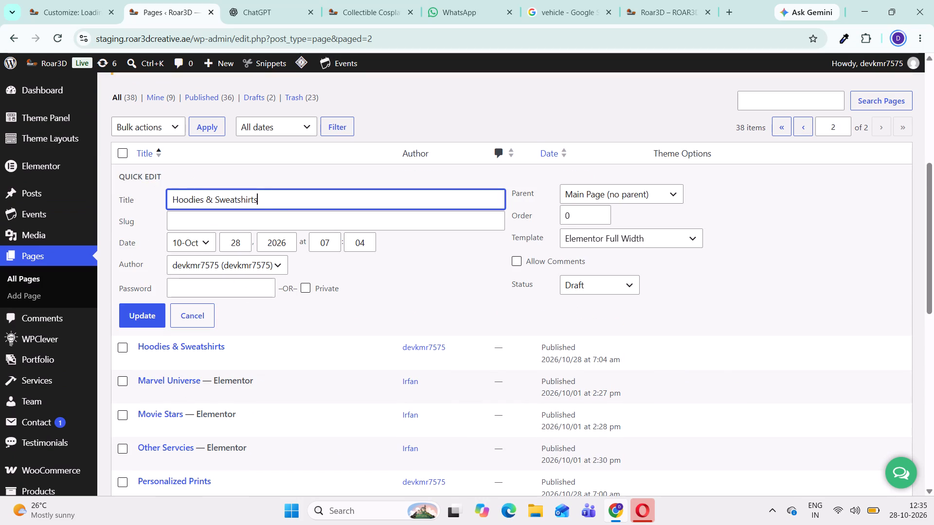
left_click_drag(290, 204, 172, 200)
Check the next sub-category name under Personalized Prints in the footer categories of roar3dcreative.shop.
left_click(362, 9)
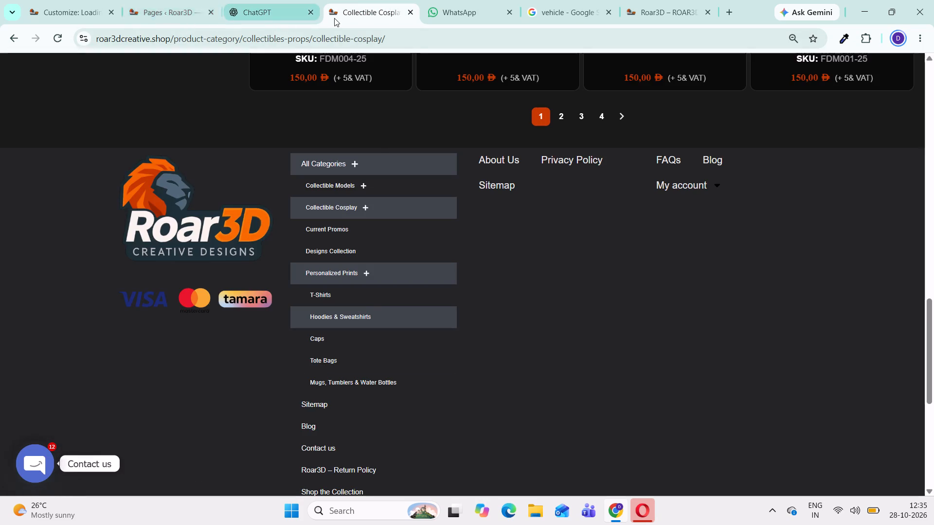
left_click(207, 8)
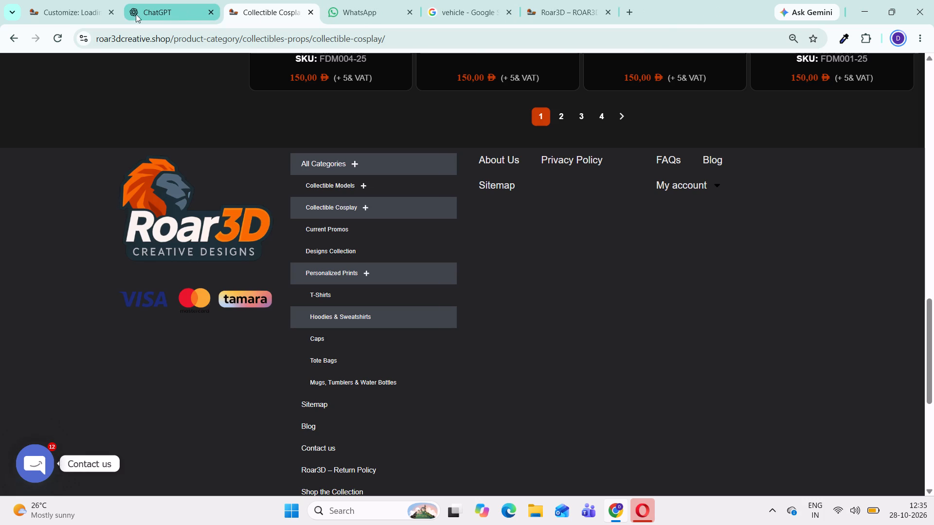
Reopen the staging site's admin from its home page and go to the second page of the Pages list.
left_click(567, 13)
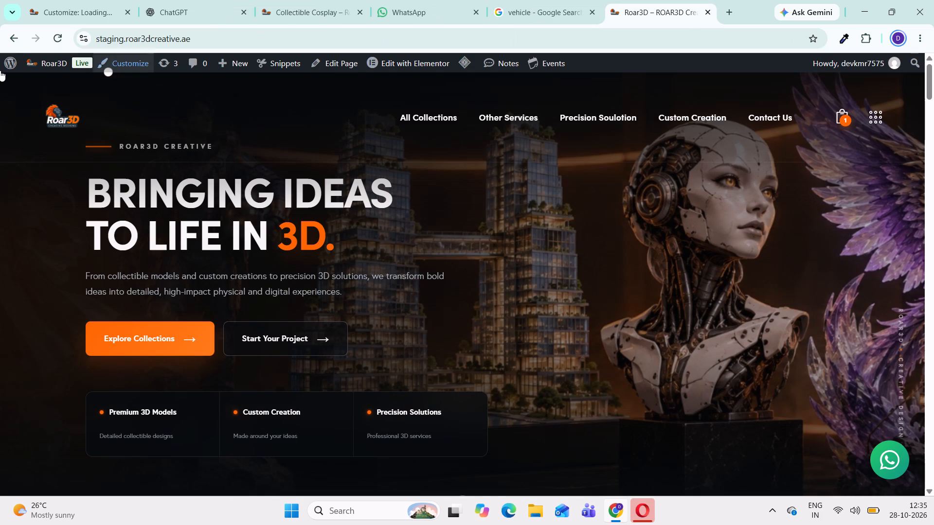
left_click(17, 64)
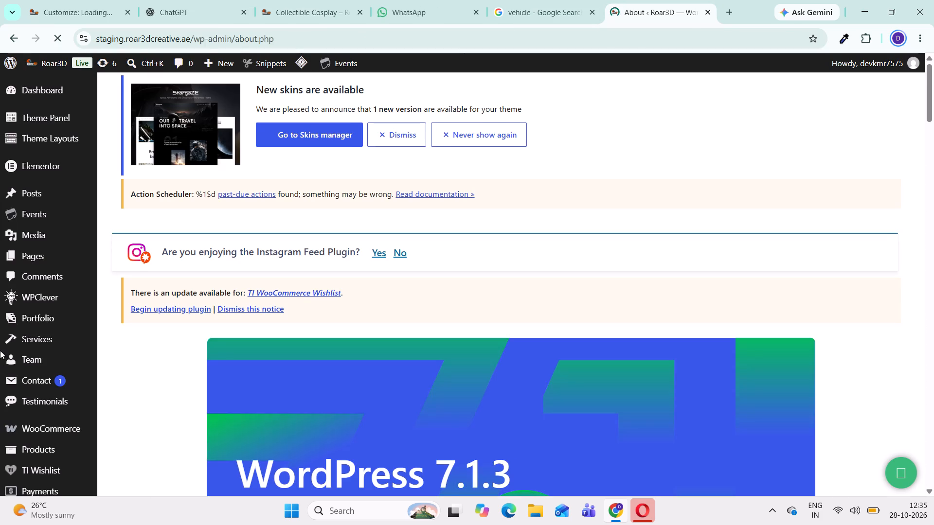
scroll(18, 349, "down", 2)
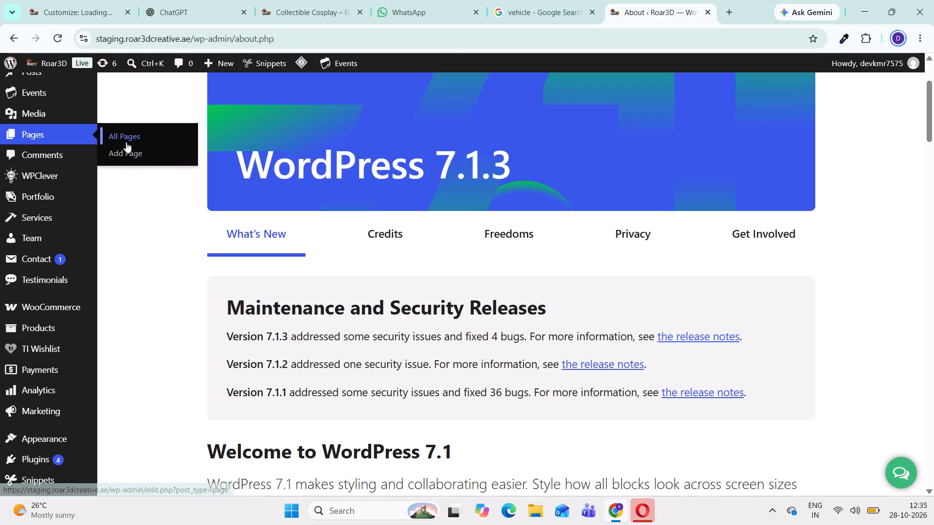
left_click(126, 140)
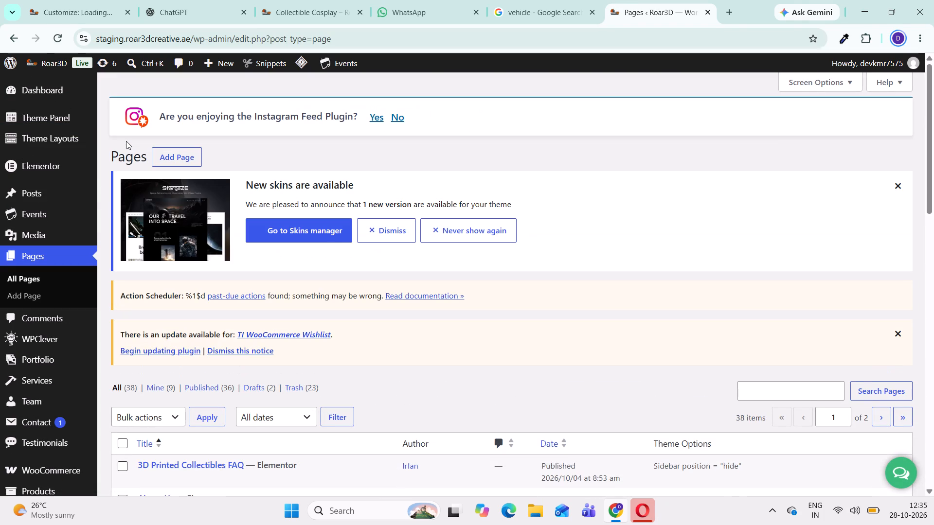
scroll(126, 140, "down", 7)
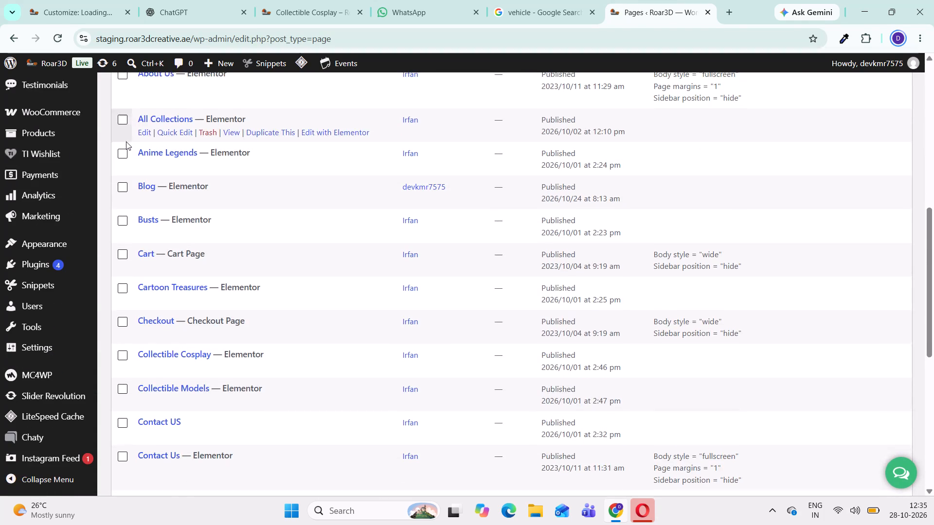
scroll(90, 92, "down", 2)
scroll(284, 273, "down", 3)
scroll(353, 365, "down", 4)
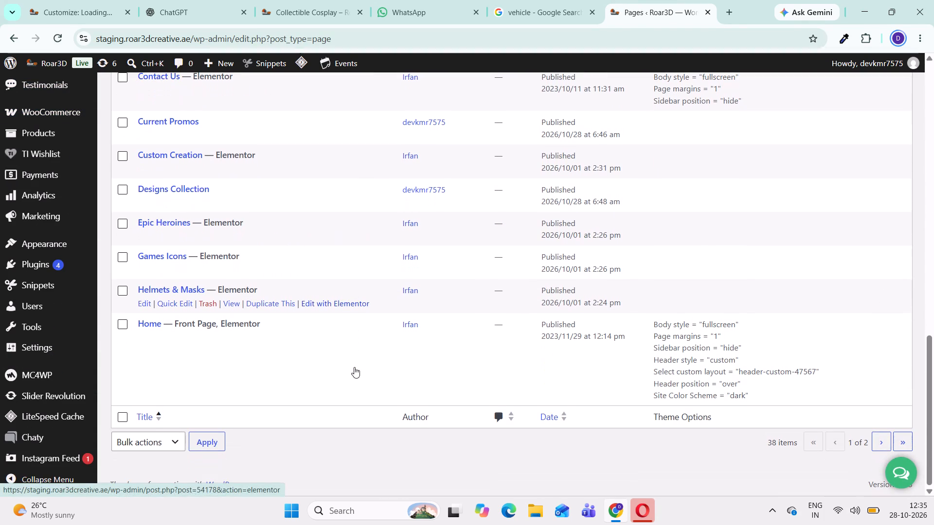
left_click(888, 439)
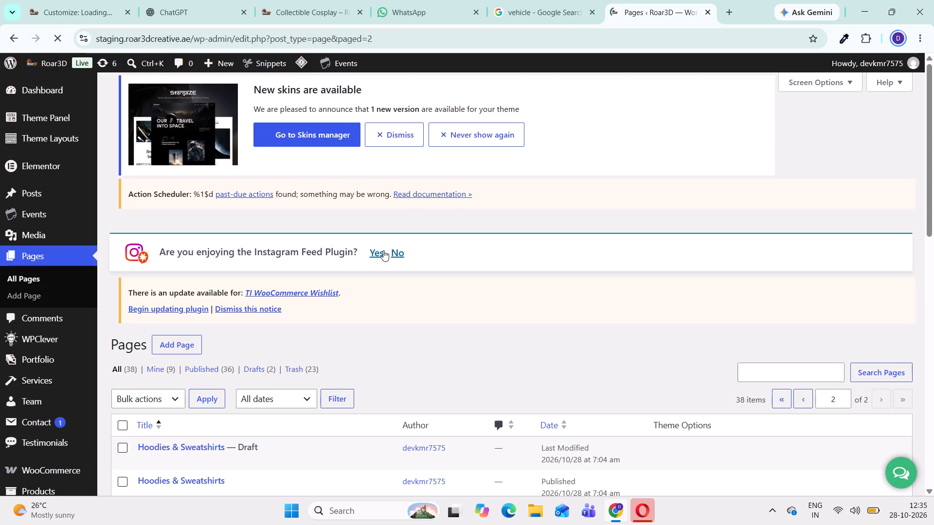
Replace the title of the Hoodies & Sweatshirts draft with Caps in the quick edit form.
scroll(386, 272, "down", 3)
scroll(234, 344, "down", 2)
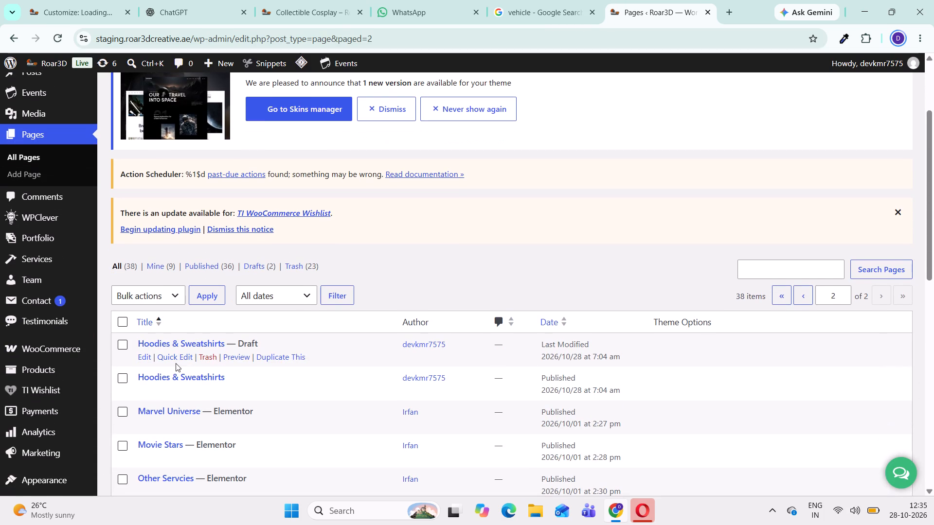
left_click(175, 361)
left_click_drag(281, 371, 92, 368)
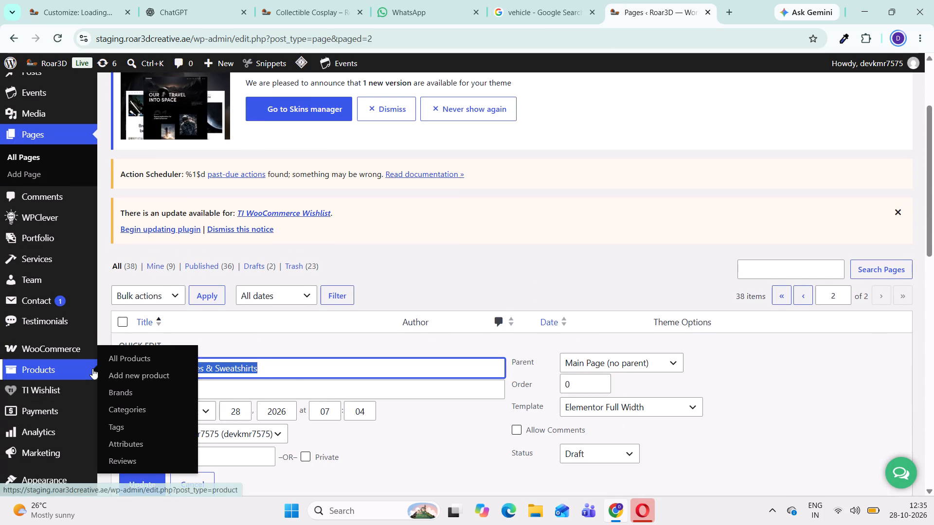
key("BackSpace")
type("Cpa")
key("BackSpace")
key("BackSpace")
type("aps")
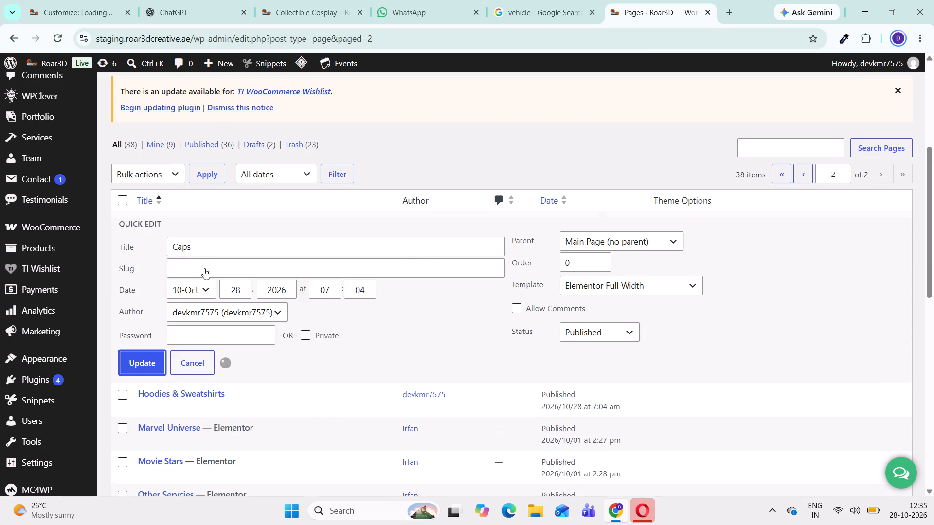
Duplicate the Caps page.
left_click(277, 236)
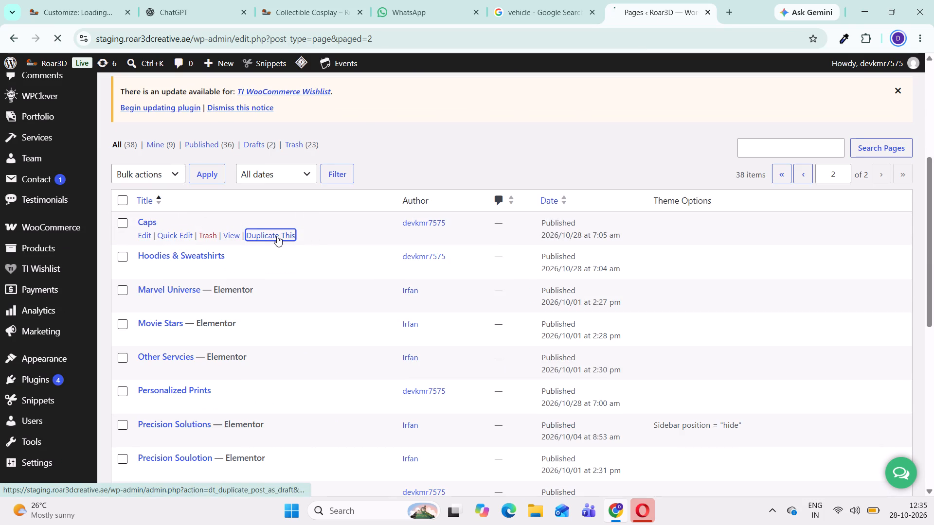
Check the sub-category name that follows Caps in the footer of roar3dcreative.shop and return to the Pages list.
left_click(324, 17)
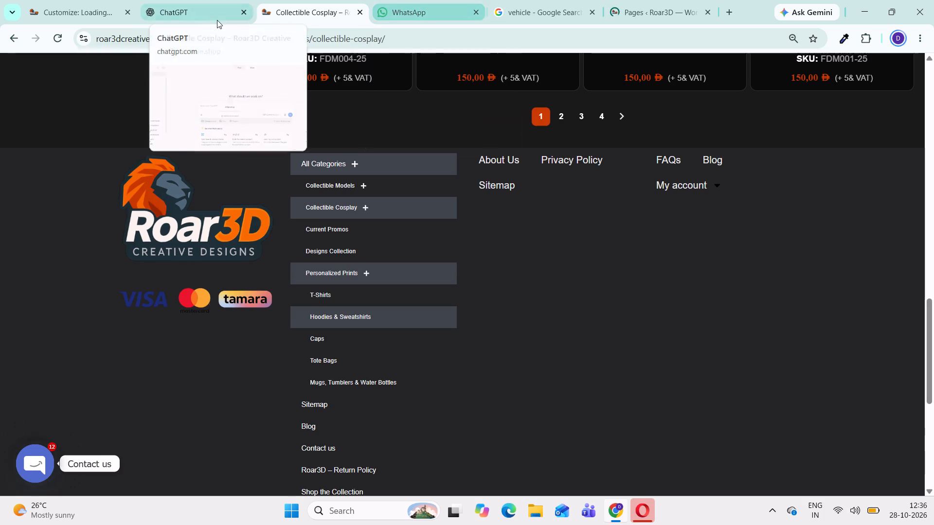
left_click(625, 12)
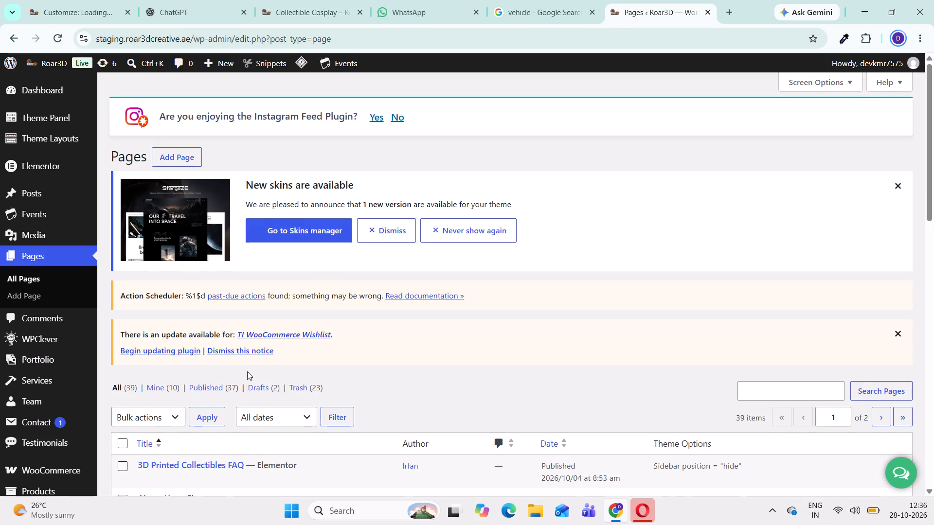
Look through both pages of the Pages list to review the existing category and sub-category pages.
scroll(297, 367, "down", 4)
scroll(205, 258, "down", 13)
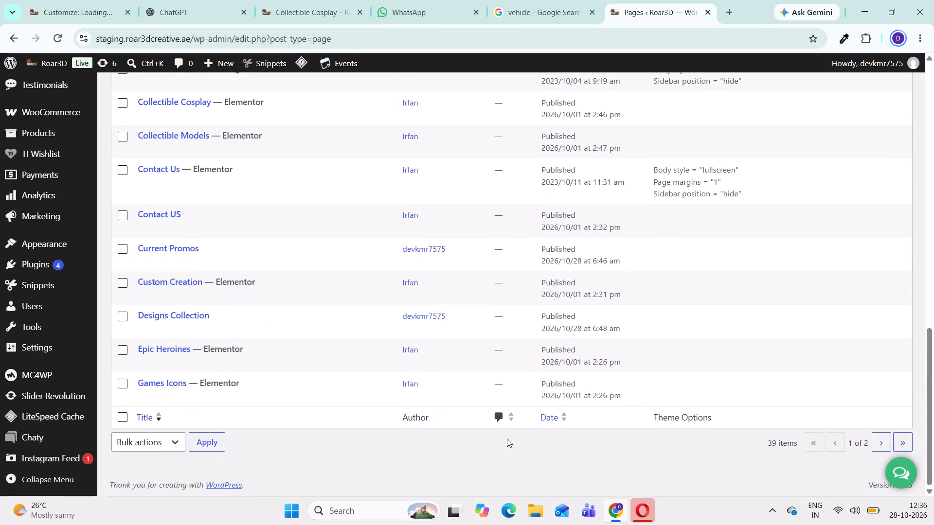
scroll(678, 411, "down", 2)
left_click(880, 441)
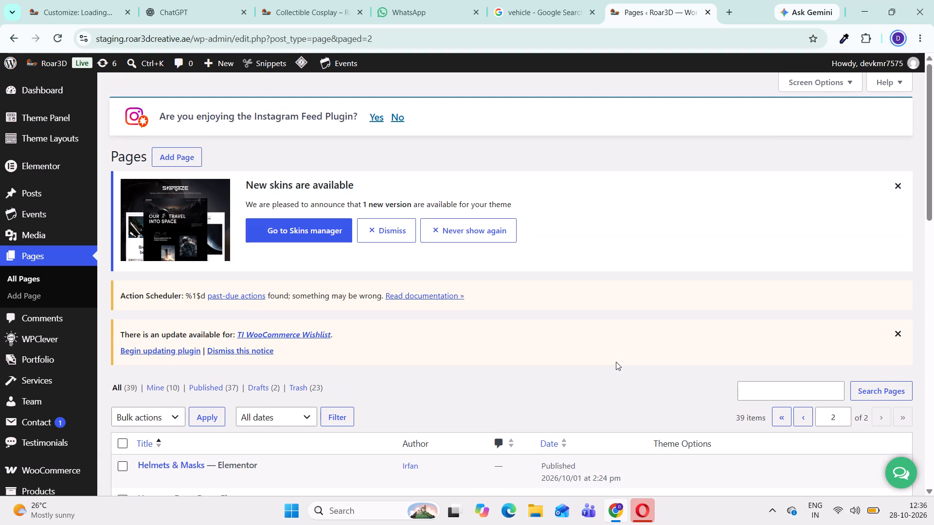
scroll(606, 342, "down", 4)
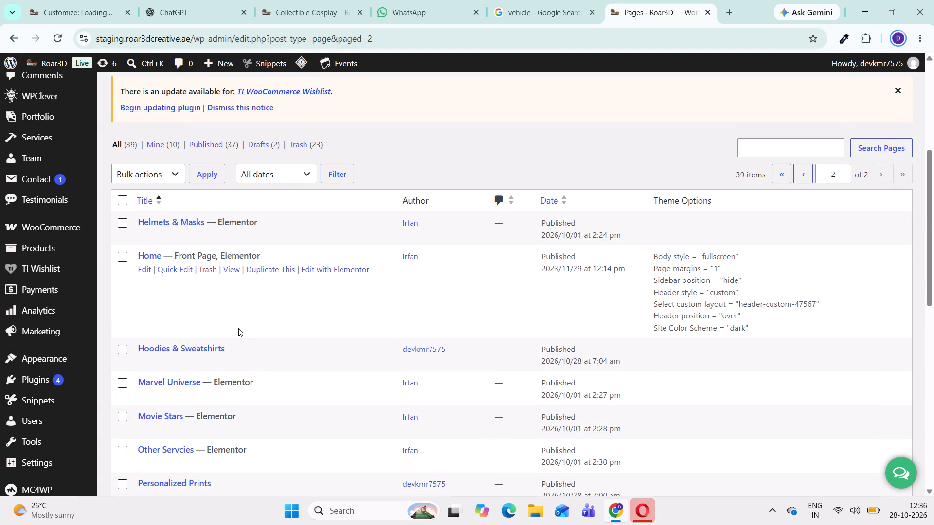
scroll(238, 328, "down", 8)
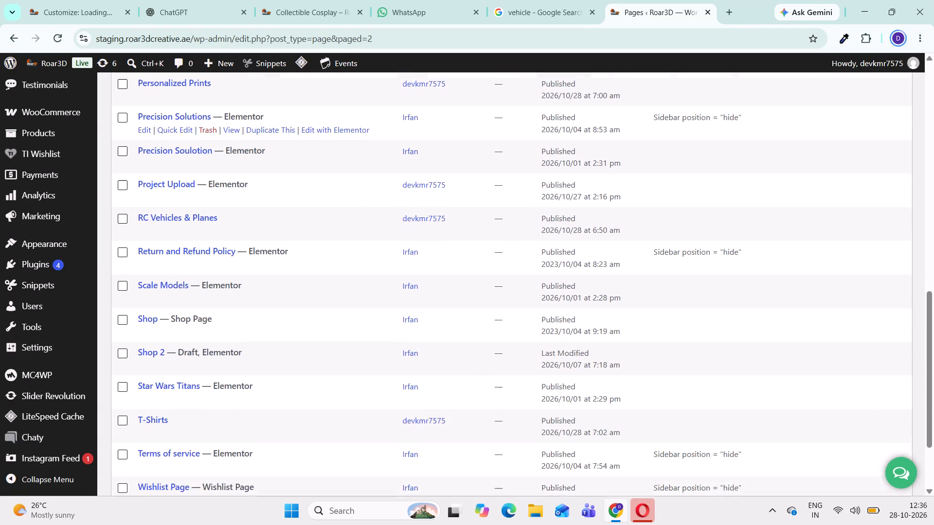
scroll(465, 245, "up", 3)
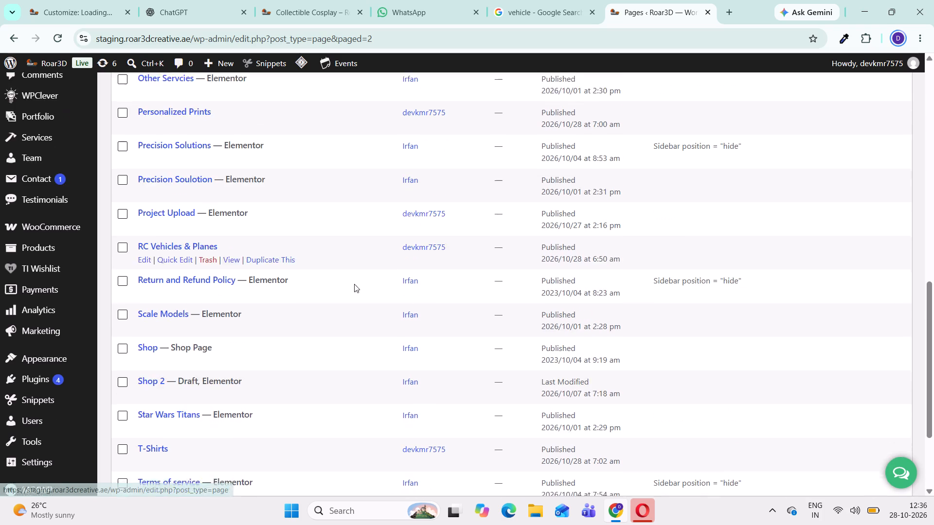
scroll(354, 284, "up", 2)
scroll(293, 277, "up", 2)
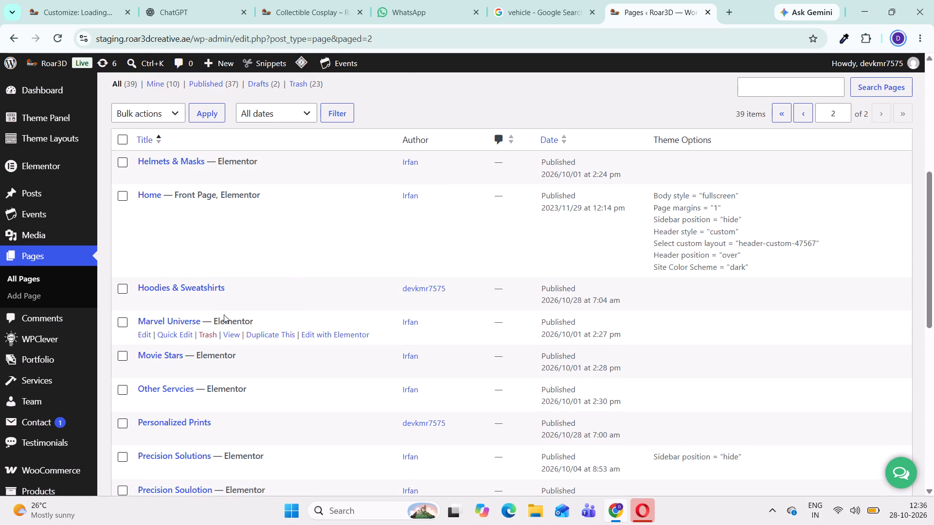
scroll(238, 348, "down", 5)
scroll(257, 410, "down", 2)
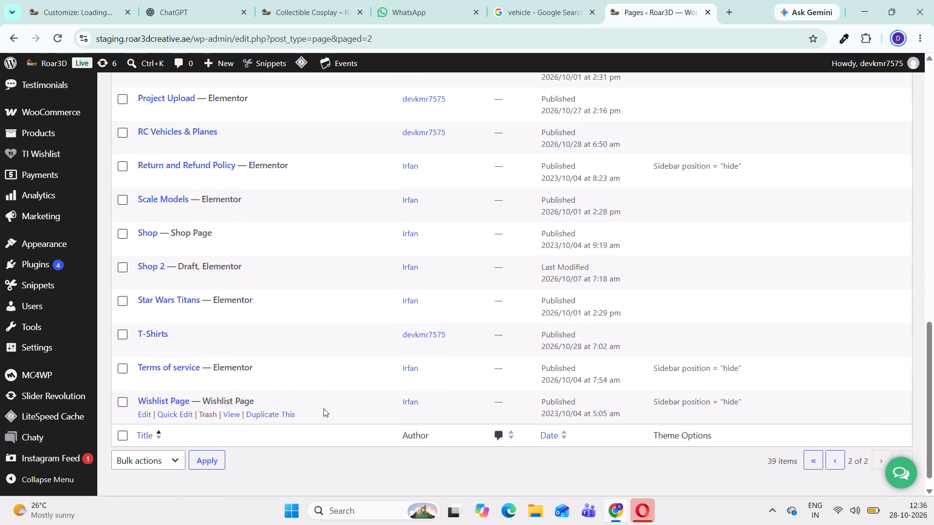
scroll(324, 407, "down", 1)
scroll(328, 380, "up", 9)
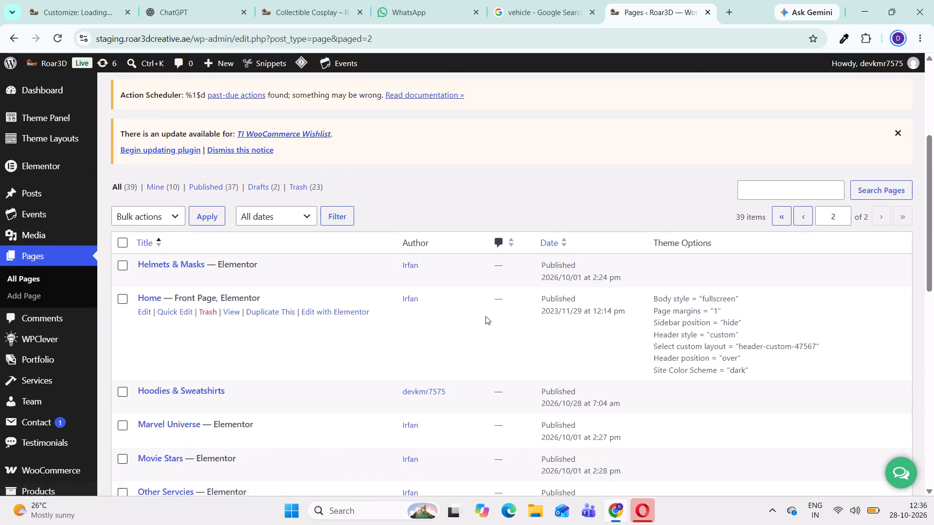
scroll(518, 326, "down", 9)
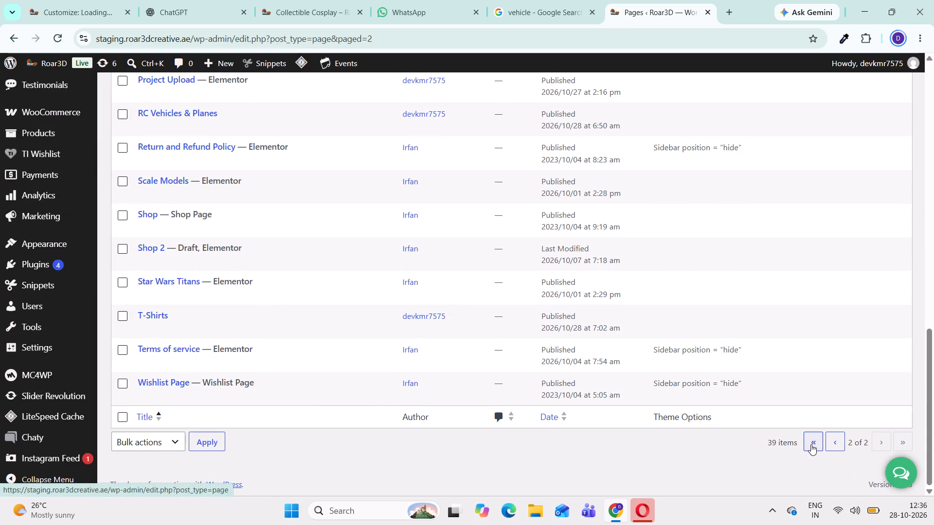
Go back to the first page of the Pages list and duplicate the published Caps page.
left_click(837, 439)
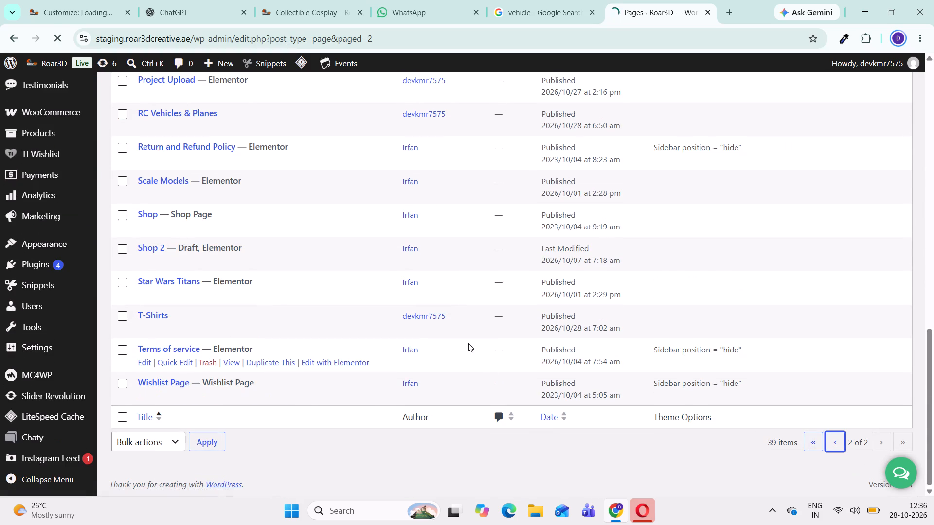
scroll(314, 275, "down", 3)
scroll(295, 350, "down", 2)
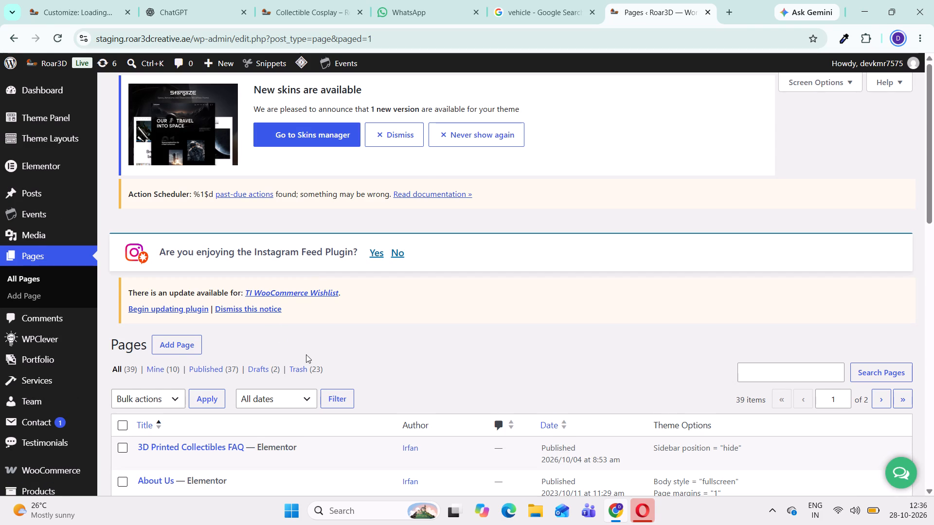
scroll(306, 354, "down", 9)
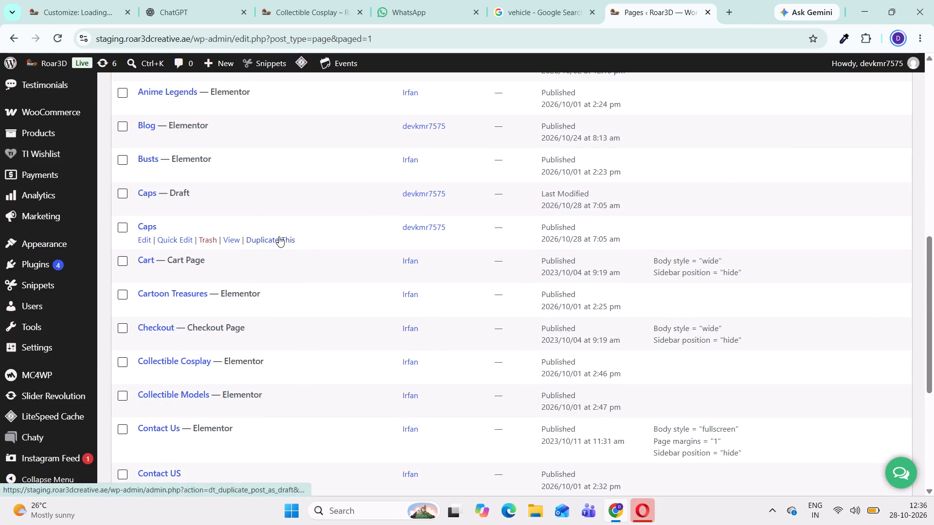
left_click(279, 236)
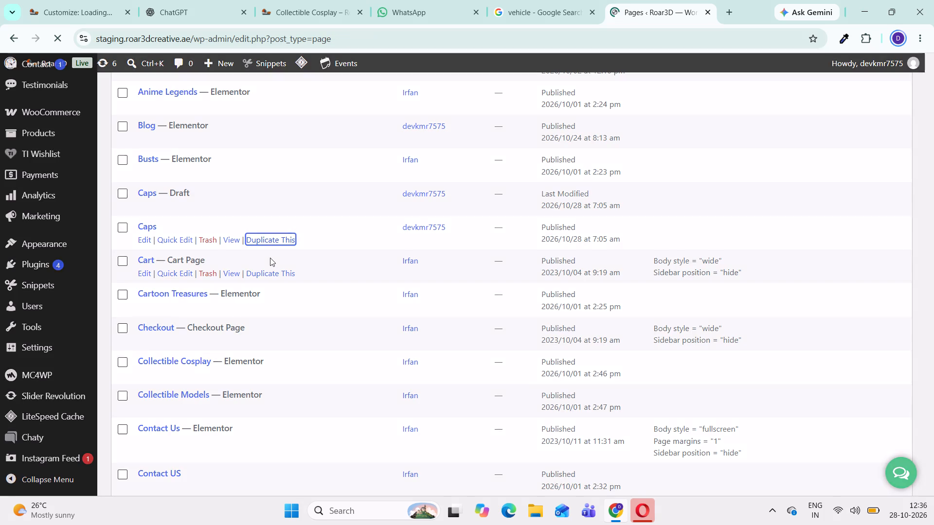
Open the quick edit of the first Caps draft and change its title to Tote Bags.
scroll(315, 358, "down", 8)
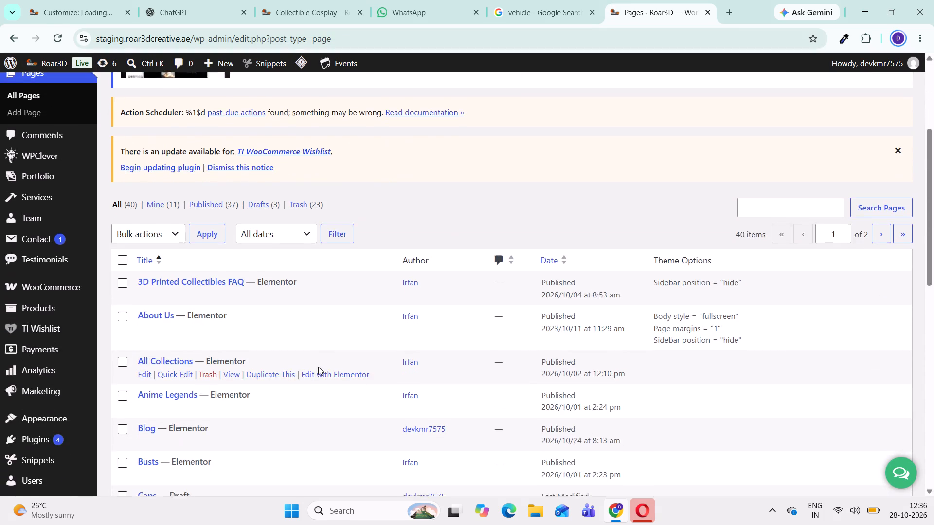
scroll(318, 367, "down", 10)
scroll(318, 367, "up", 4)
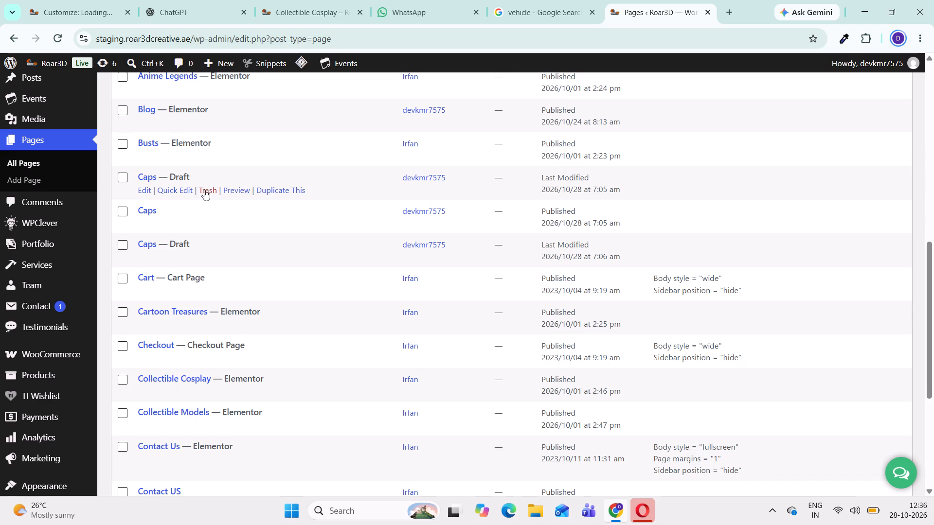
left_click(180, 187)
left_click_drag(225, 210, 155, 205)
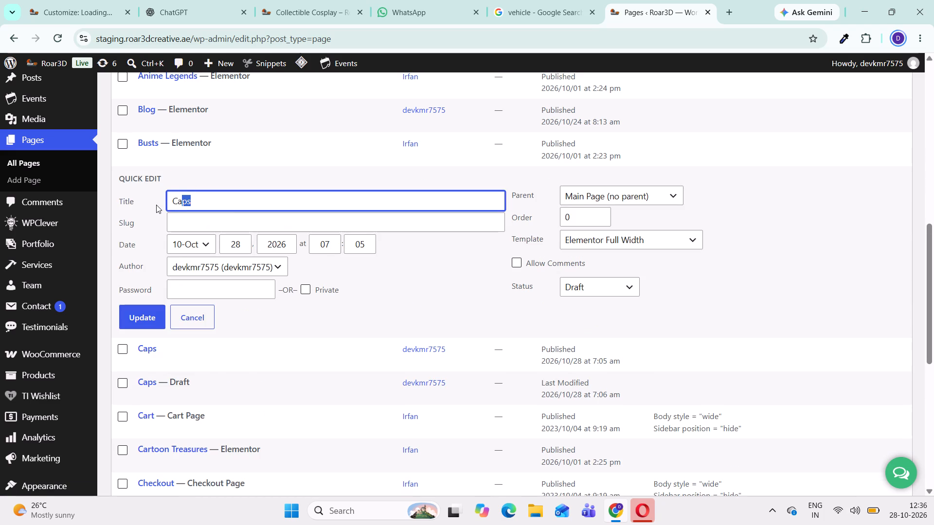
type("Tote B")
type("ags")
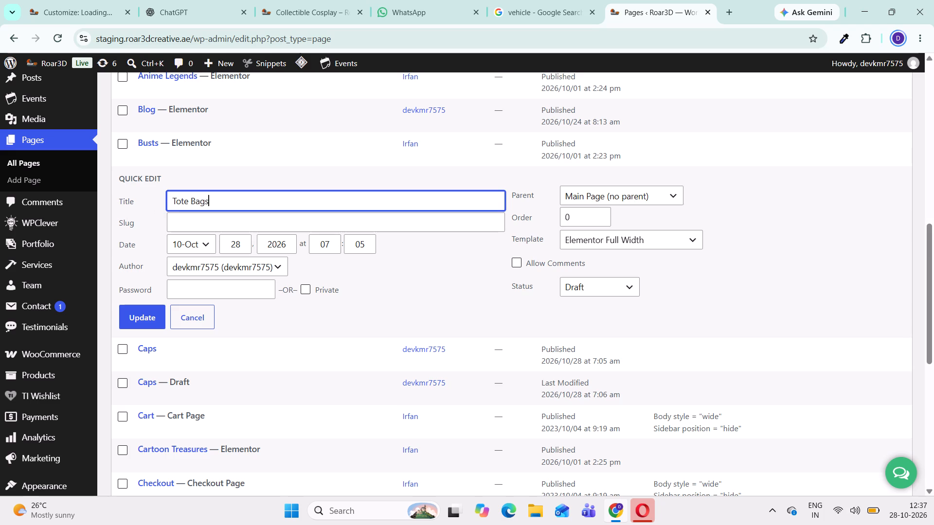
Check the Tote Bags name in the footer of roar3dcreative.shop and return to the quick edit.
left_click(292, 15)
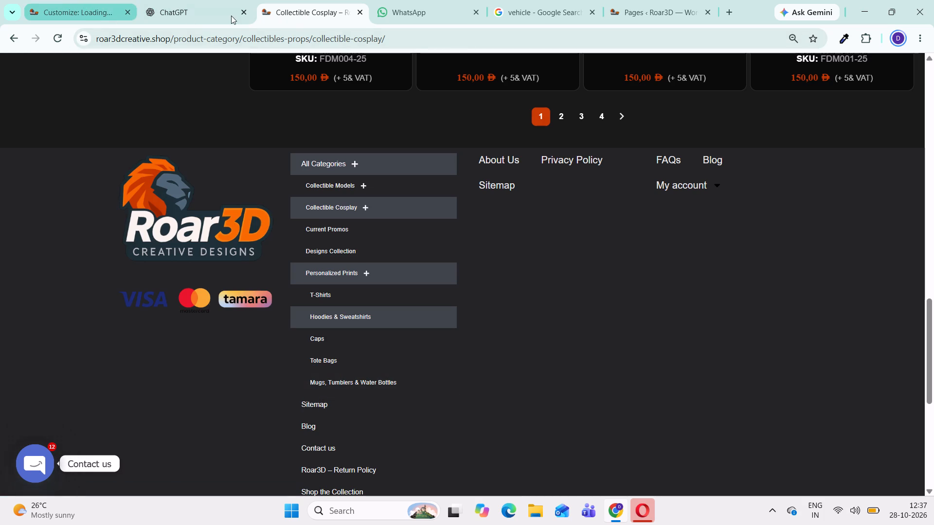
left_click(286, 17)
left_click(633, 21)
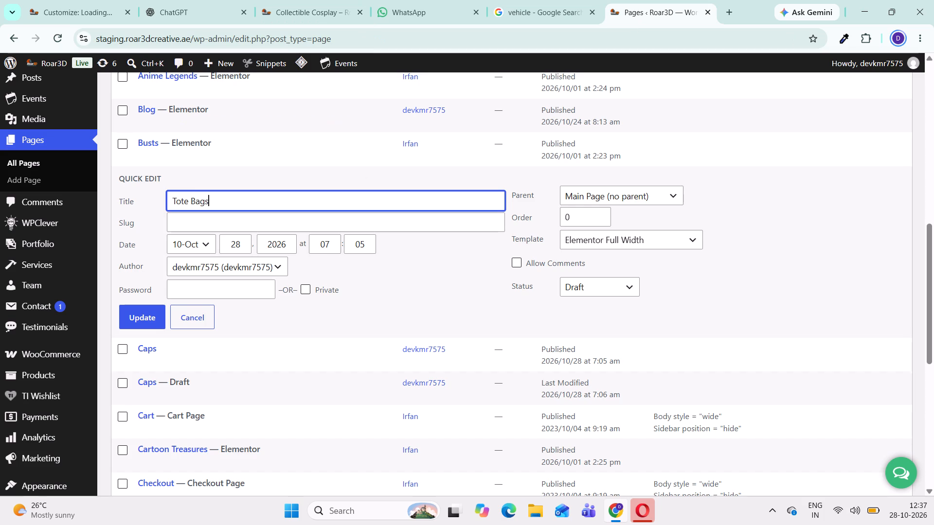
Set the Tote Bags page's status to Published and update it.
left_click(618, 287)
left_click(602, 303)
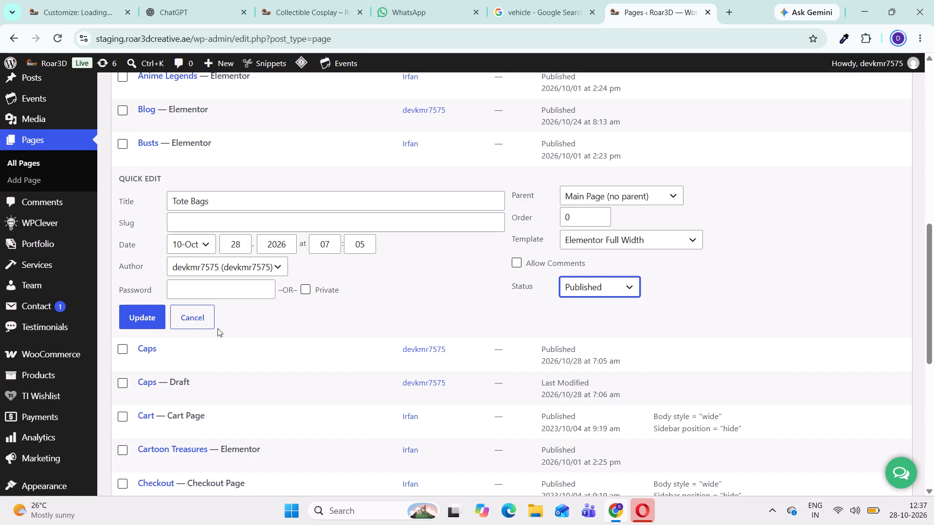
left_click(144, 316)
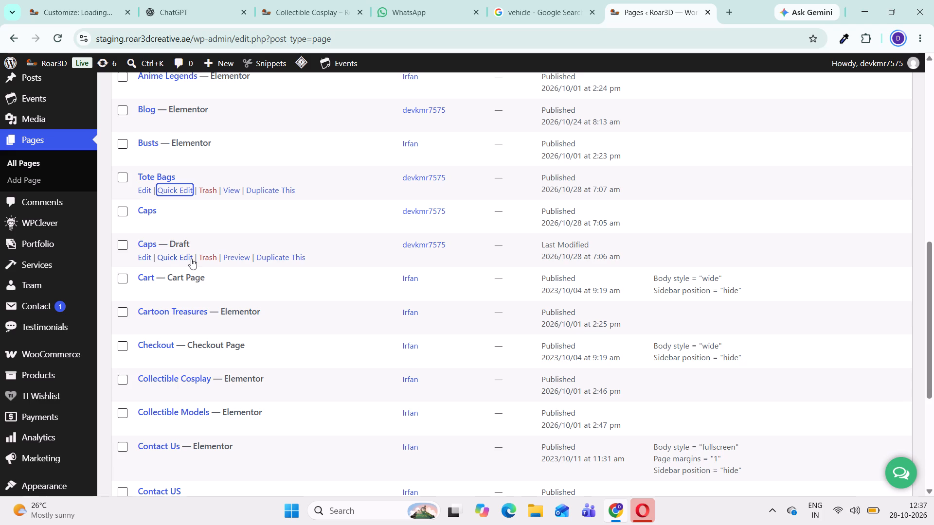
Begin retitling the remaining Caps draft with "Mugs," and check the rest of the sub-category name in the footer of roar3dcreative.shop.
left_click(187, 257)
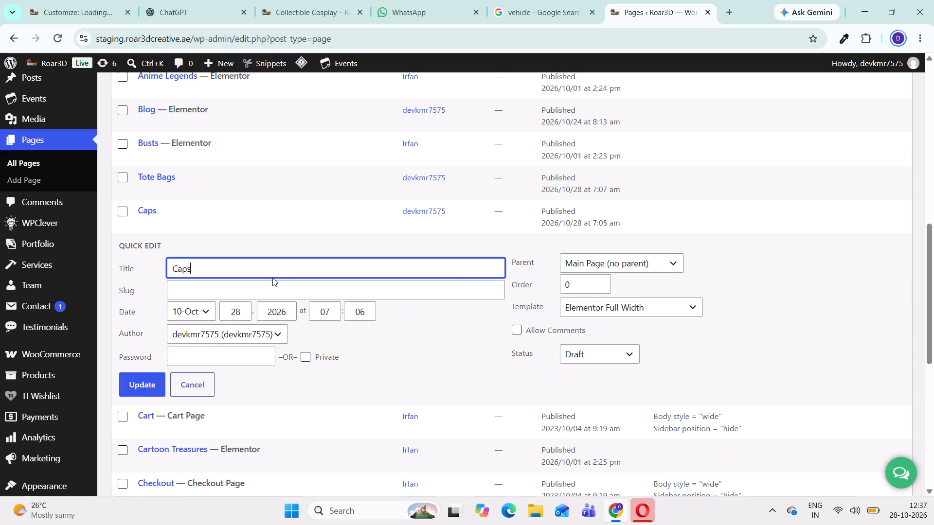
left_click_drag(230, 269, 146, 267)
type("Mugs,")
key("space")
left_click(312, 17)
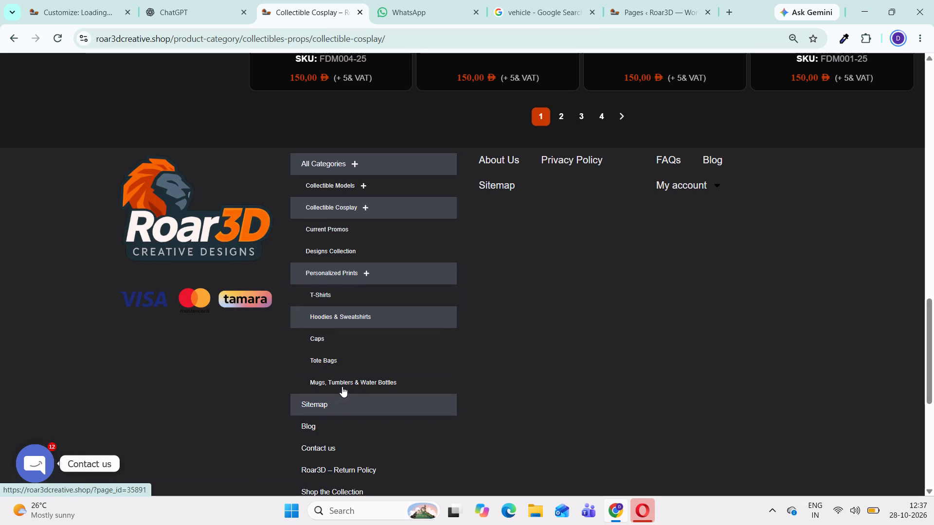
left_click(194, 3)
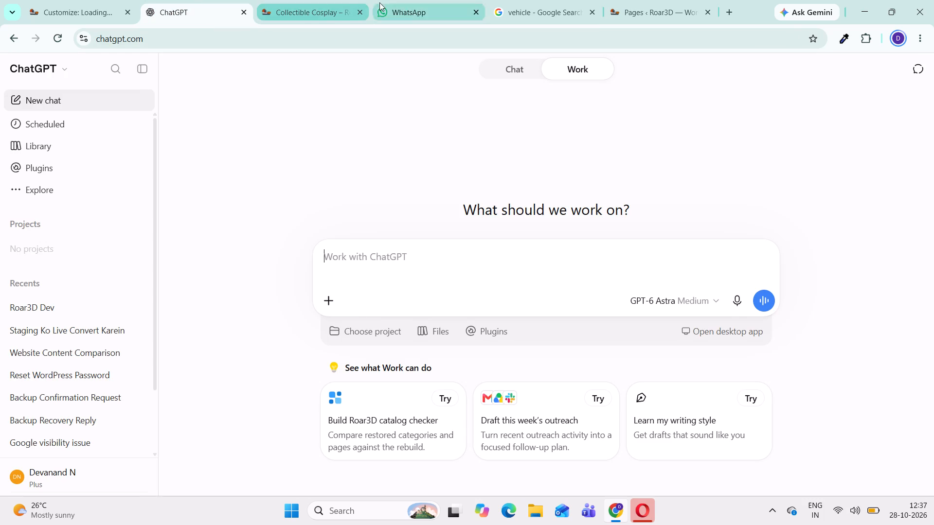
left_click(321, 11)
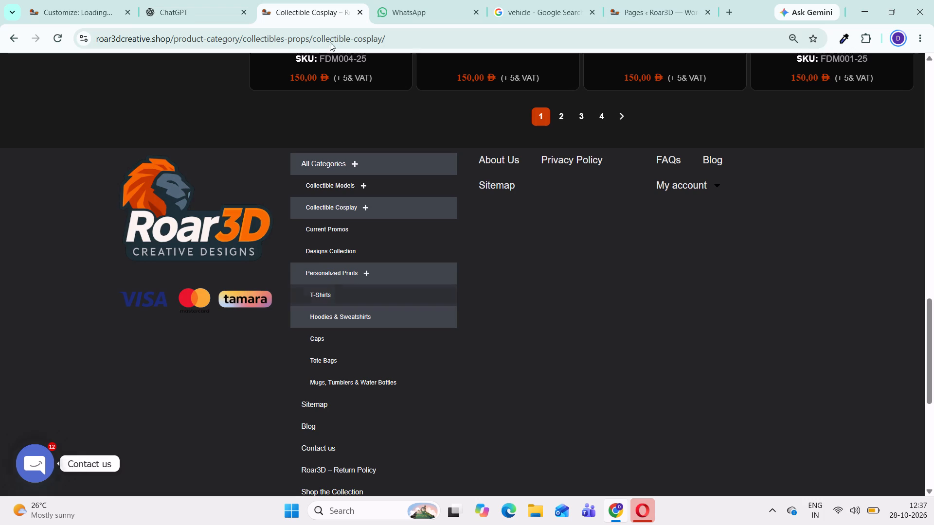
left_click(625, 14)
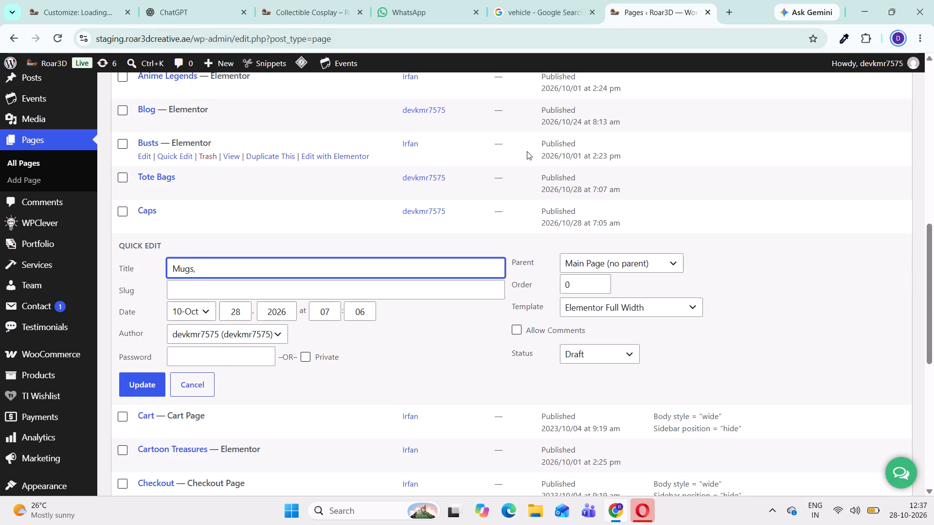
Extend the draft's title to "Mugs, Tumblers", checking the spelling against the footer of roar3dcreative.shop.
key("shift+t")
type("umbers")
key("BackSpace")
key("s")
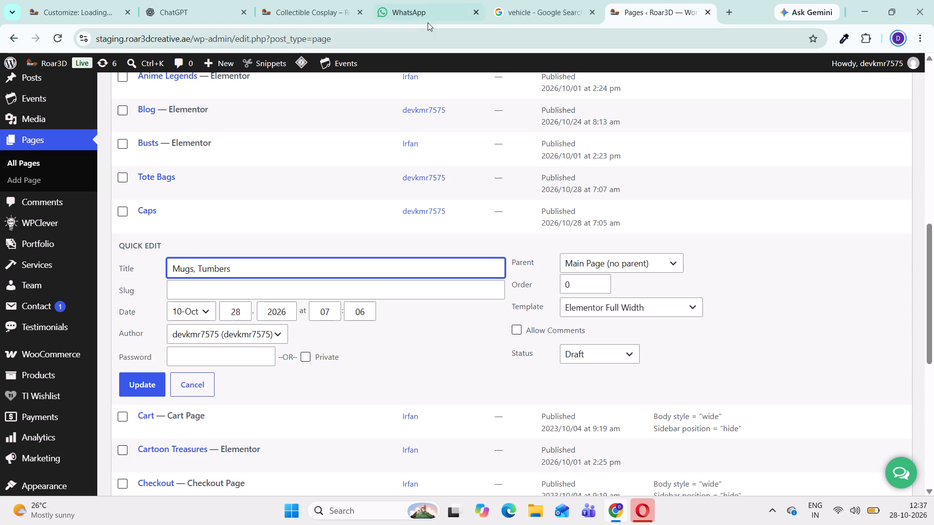
left_click(319, 18)
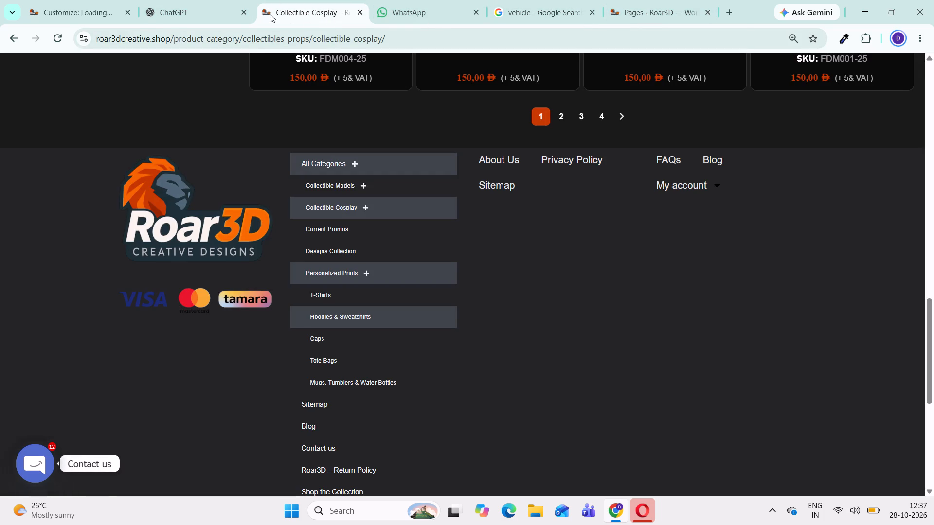
left_click(638, 13)
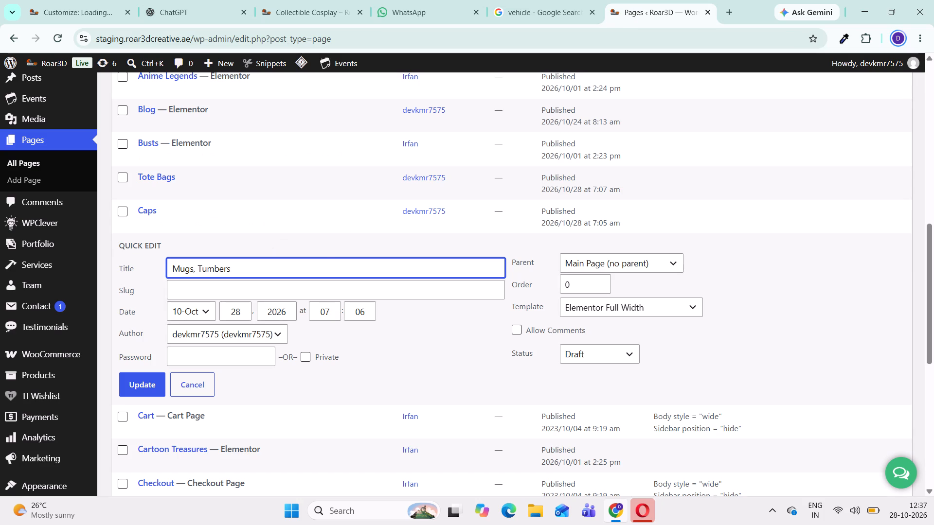
left_click(220, 265)
key("l")
Extend the draft's title to "Mugs, Tumblers &", checking the sub-category name in the footer of roar3dcreative.shop.
left_click(287, 7)
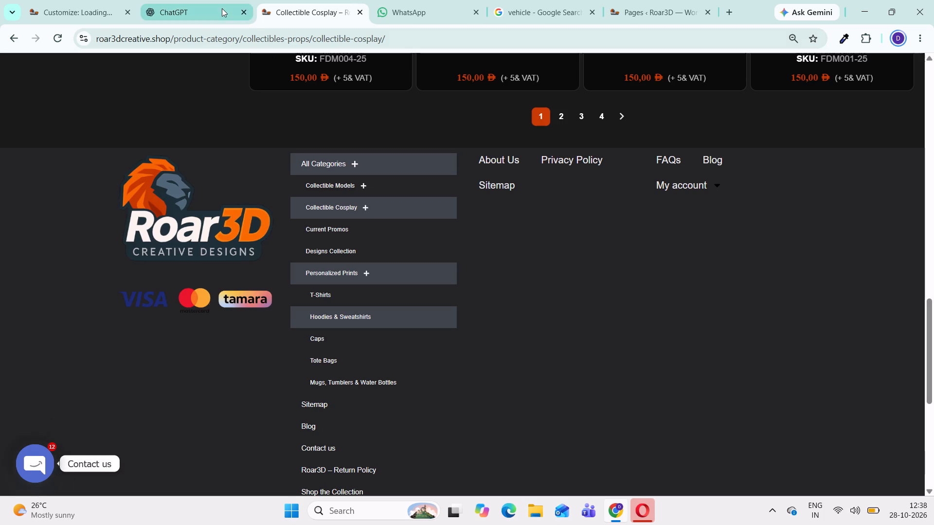
left_click(642, 15)
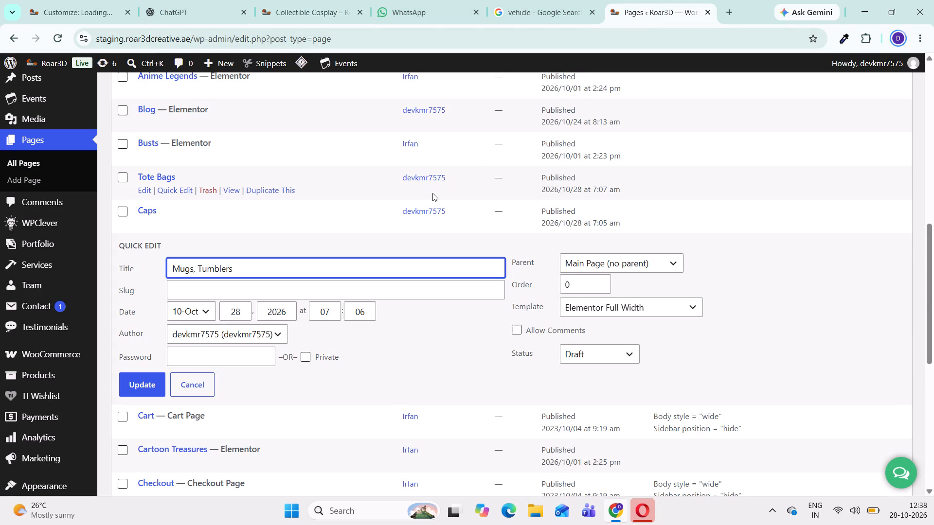
left_click(253, 268)
key("space")
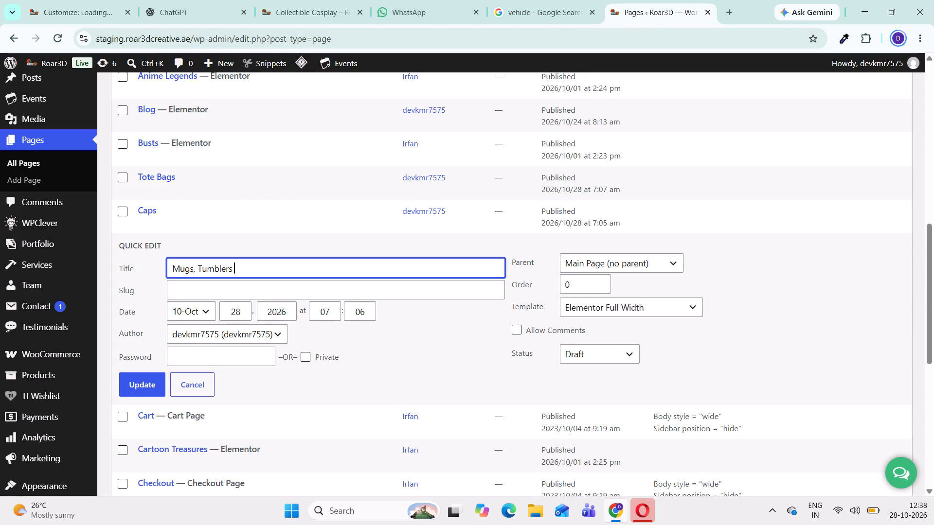
type("& wa")
key("BackSpace")
key("BackSpace")
key("a")
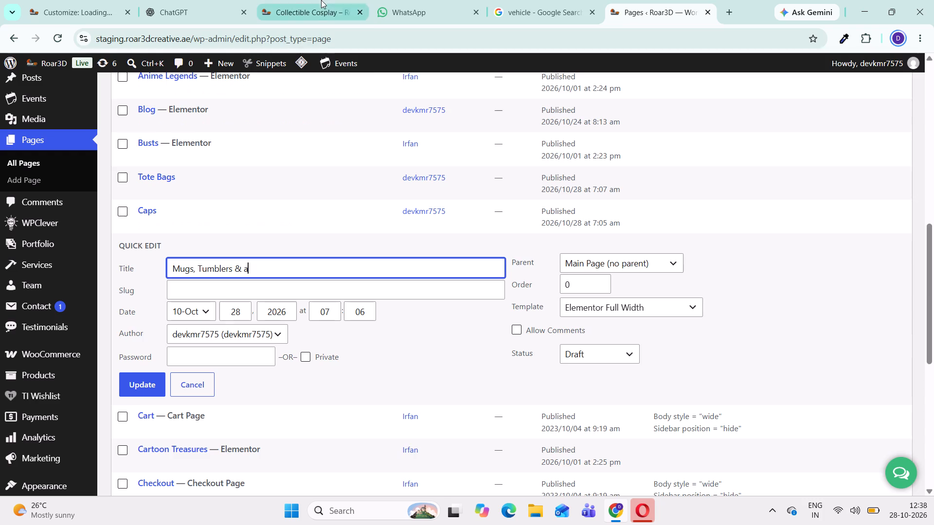
Add "Warer Bott" to the draft's title, checking the wording against the footer of roar3dcreative.shop.
left_click(320, 4)
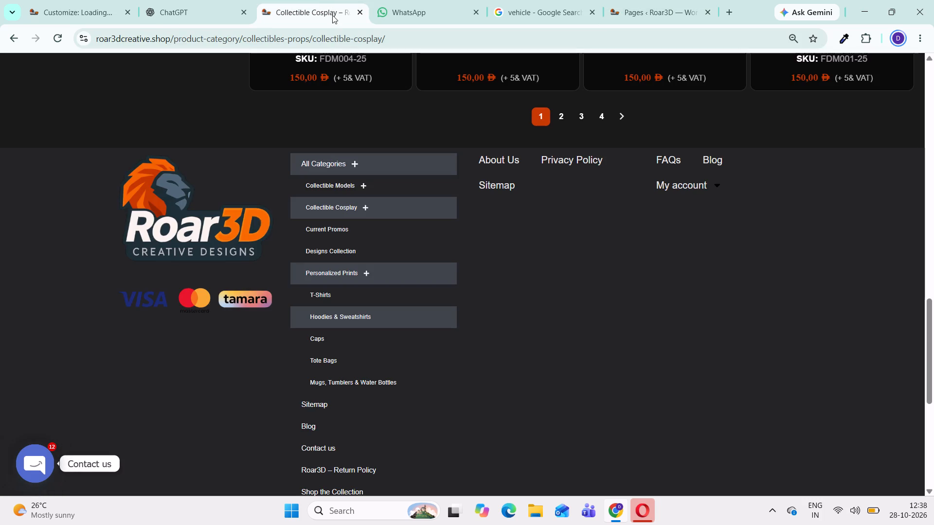
left_click(574, 13)
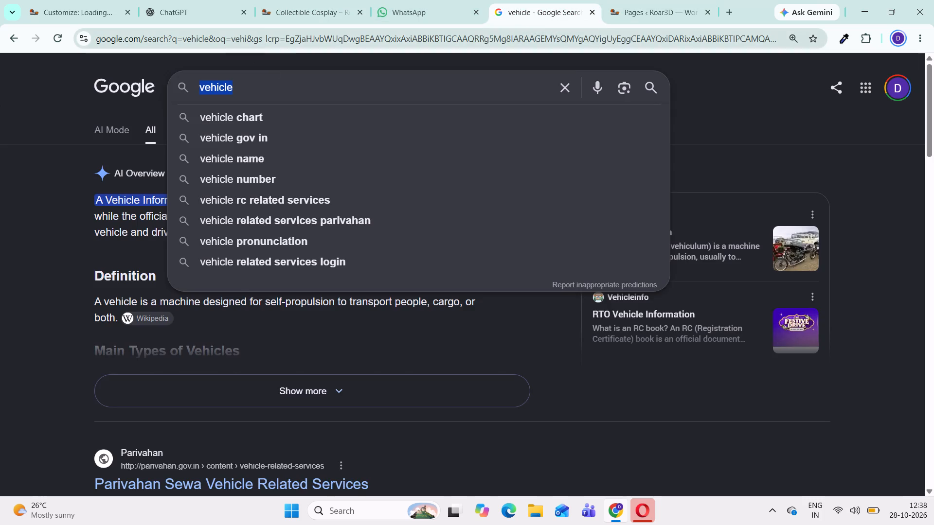
left_click(324, 22)
left_click(657, 11)
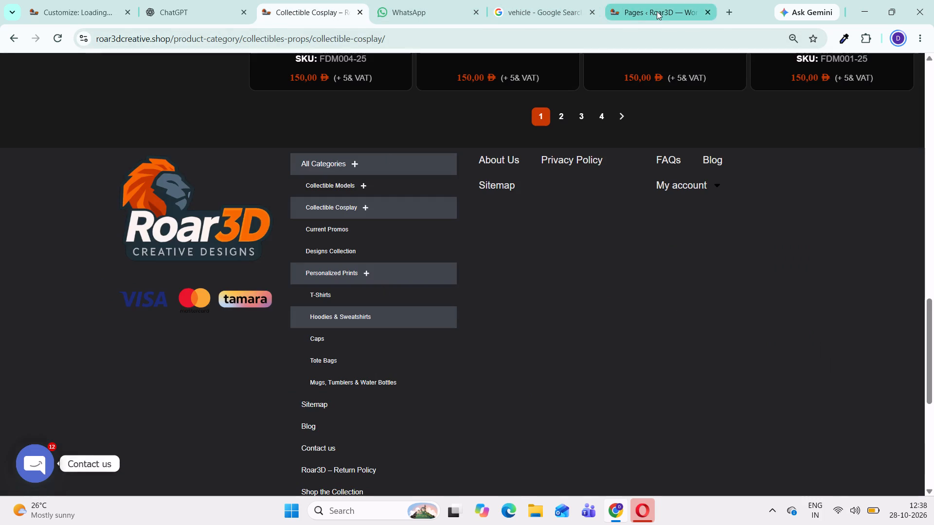
key("BackSpace")
type("Warer")
key("space")
type("Bott")
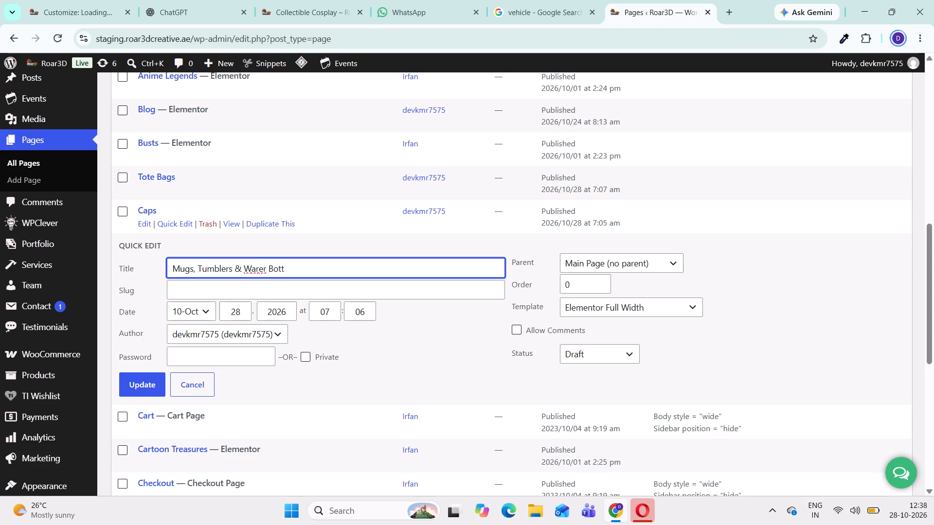
left_click(302, 8)
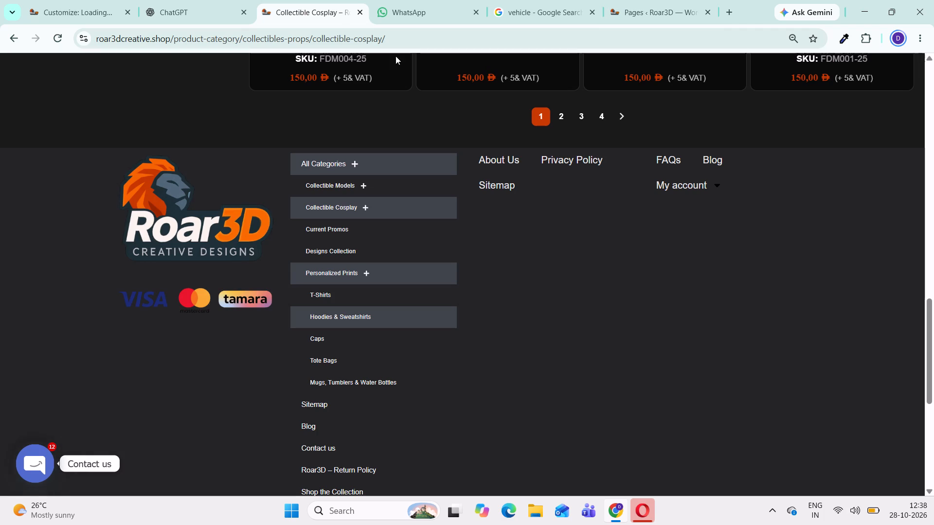
left_click(635, 9)
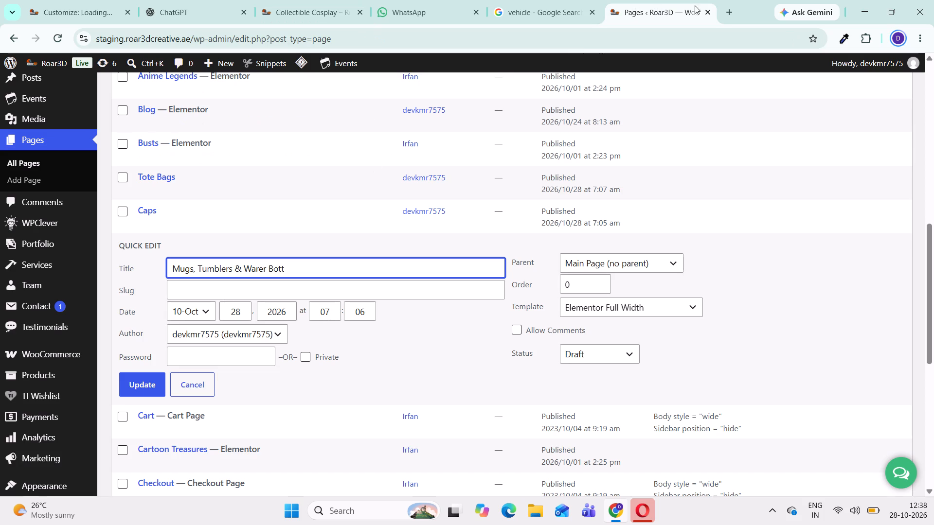
Search Google for "water bottles for girls" in a new browser tab and copy the word "bottles" from the query.
left_click(729, 10)
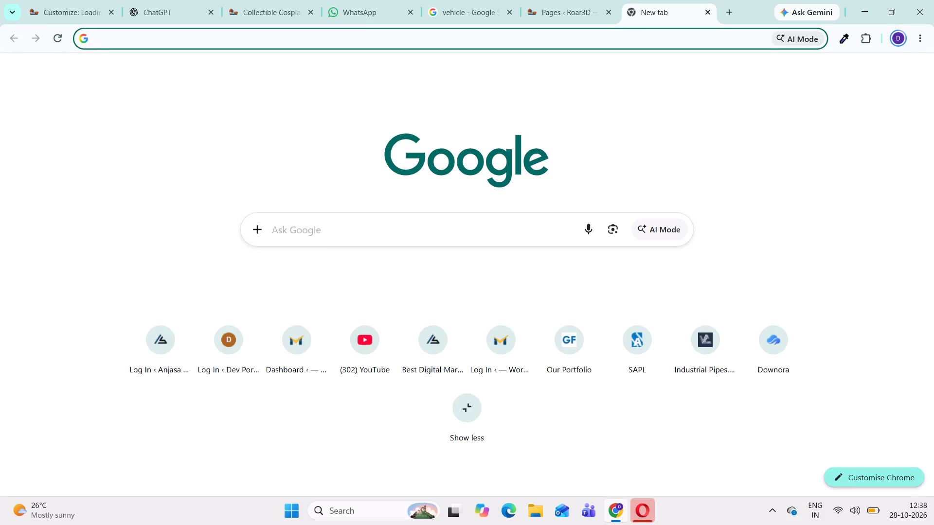
left_click(407, 225)
key("w")
key("a")
key("e")
key("BackSpace")
type("ter v")
key("BackSpace")
key("BackSpace")
type("boot")
key("BackSpace")
key("BackSpace")
key("BackSpace")
key("BackSpace")
key("space")
type("boot")
key("BackSpace")
key("BackSpace")
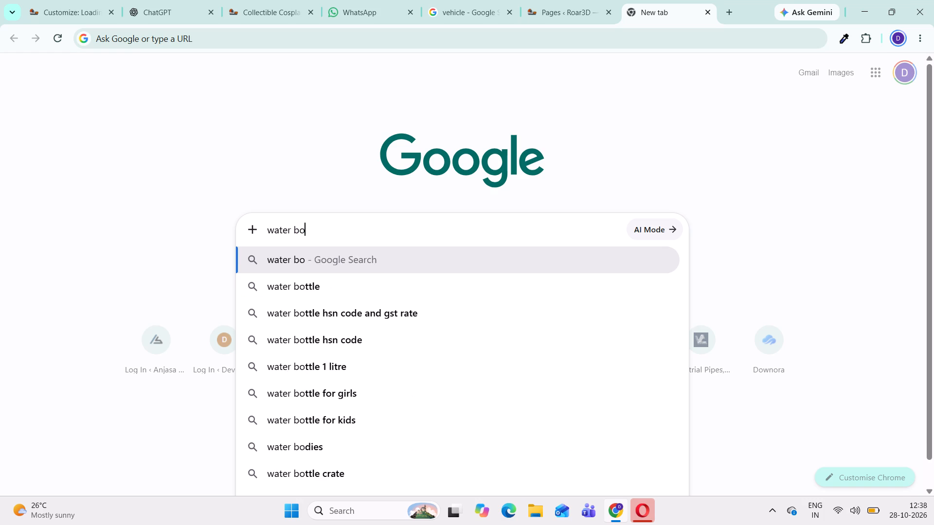
type("tt")
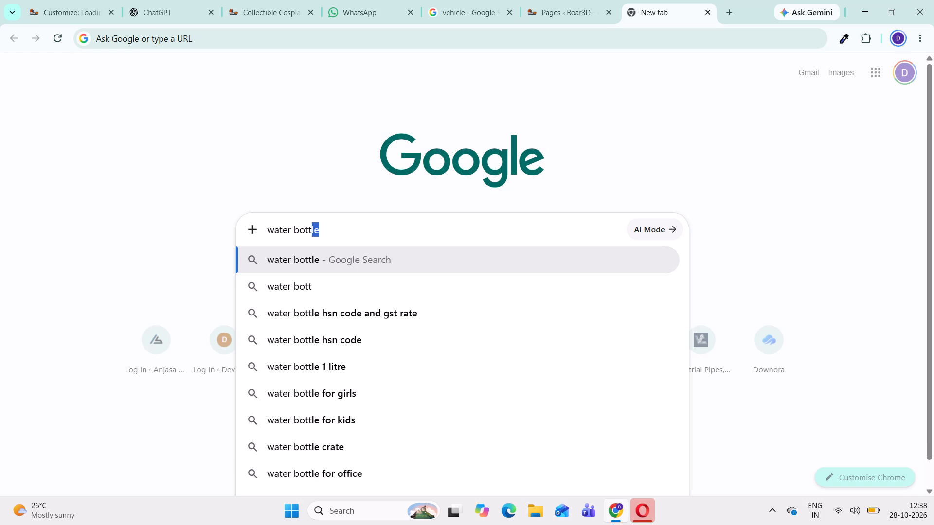
type("les")
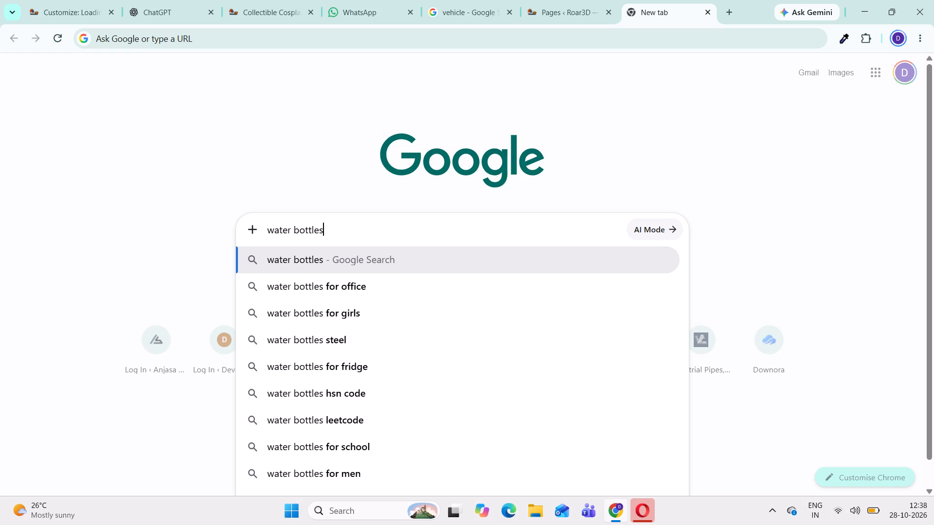
left_click(368, 302)
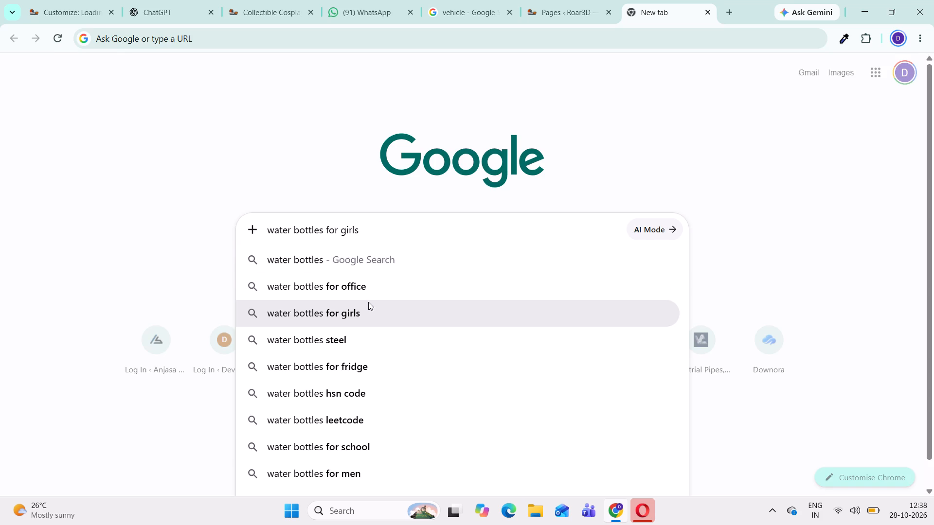
double_click(244, 98)
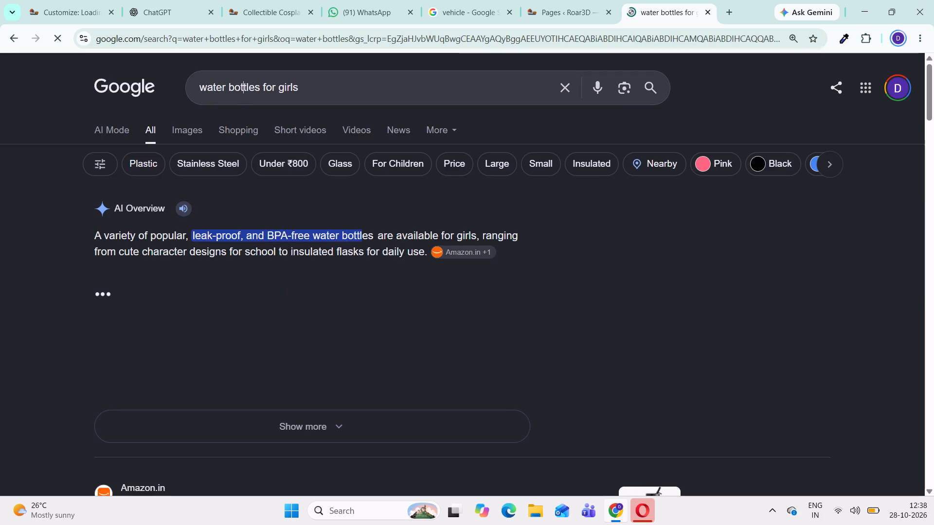
key("ctrl+c")
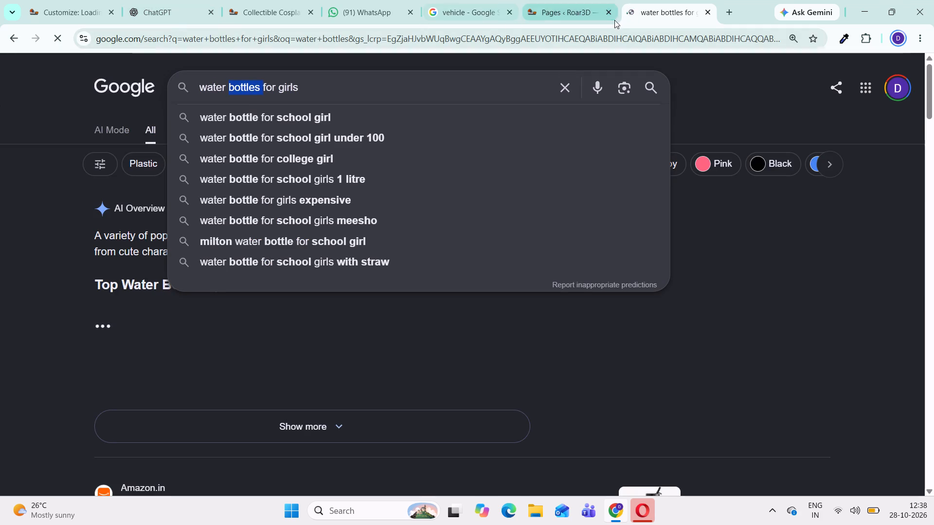
Replace "Bott" in the draft's title with the copied word, capitalised as "Bottles".
left_click(575, 21)
double_click(270, 265)
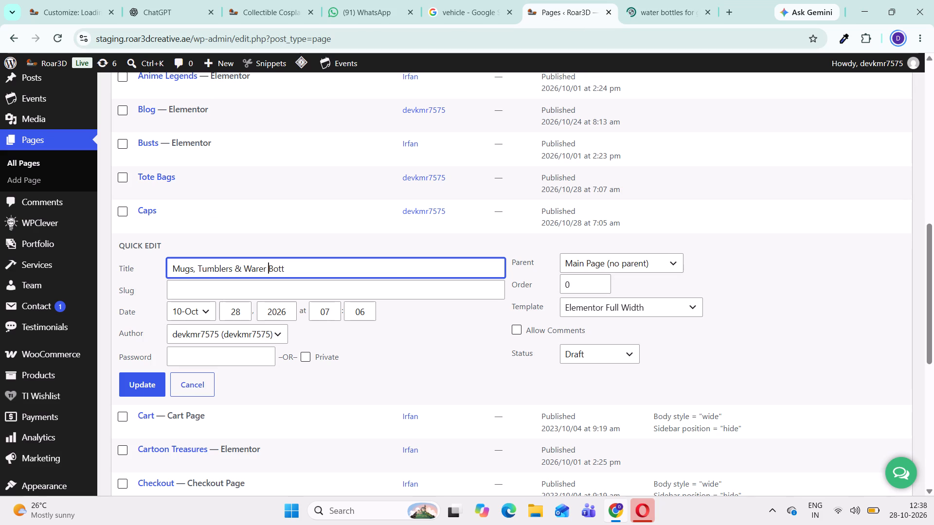
key("ctrl+v")
left_click(272, 267)
key("BackSpace")
key("shift+b")
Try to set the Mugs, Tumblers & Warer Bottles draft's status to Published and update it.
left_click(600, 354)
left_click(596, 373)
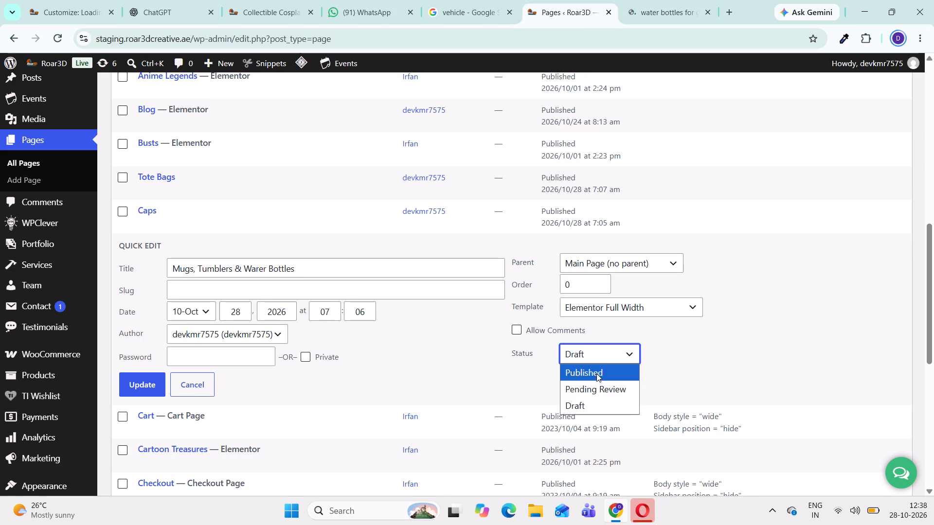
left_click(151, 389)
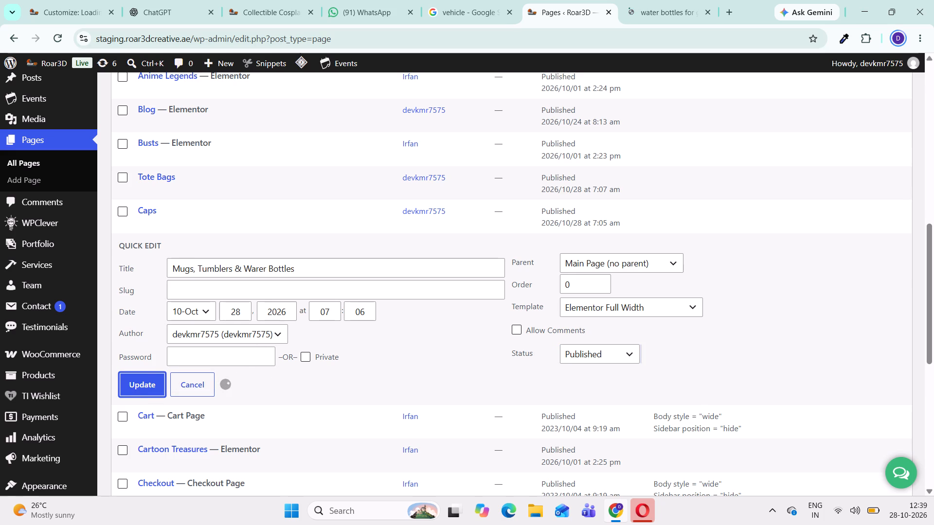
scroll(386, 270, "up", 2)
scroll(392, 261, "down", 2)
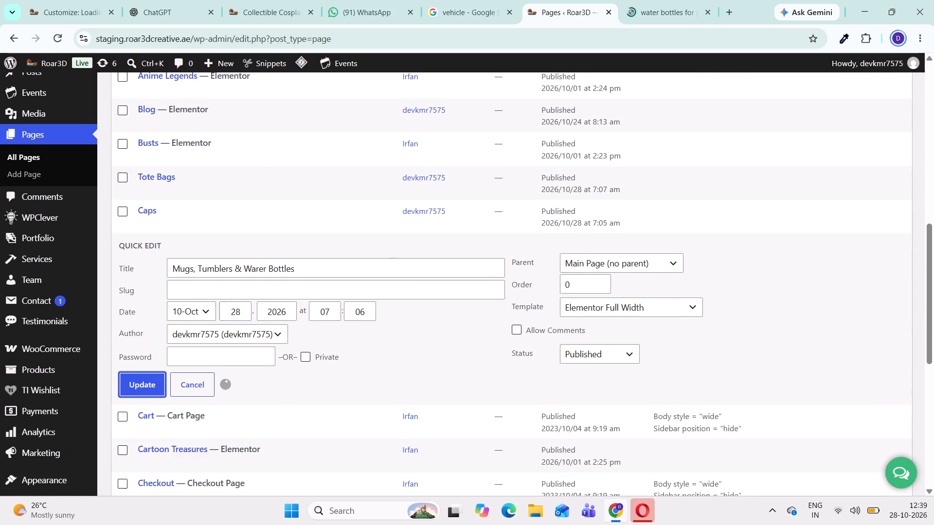
Copy the full title "Mugs, Tumblers & Warer Bottles" and reload the Pages list.
left_click_drag(314, 267, 153, 269)
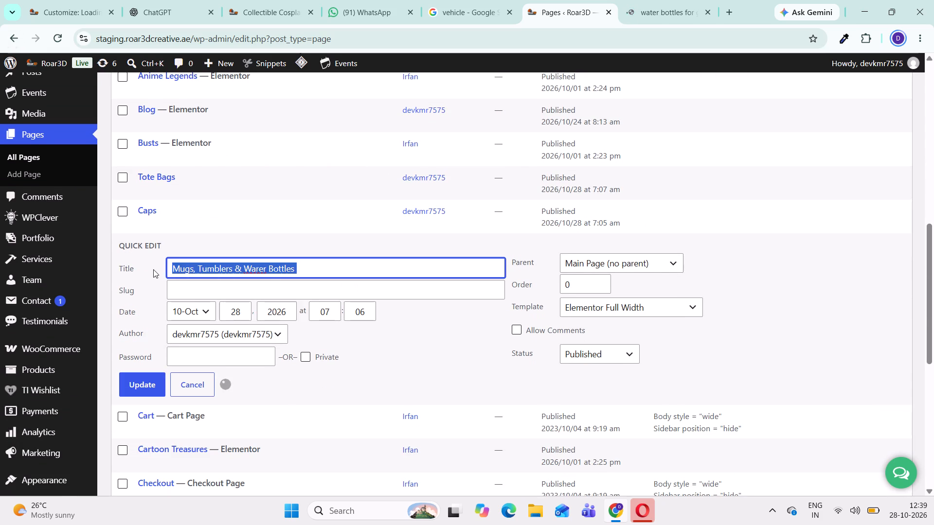
key("ctrl+c")
key("ctrl+c")
left_click(62, 42)
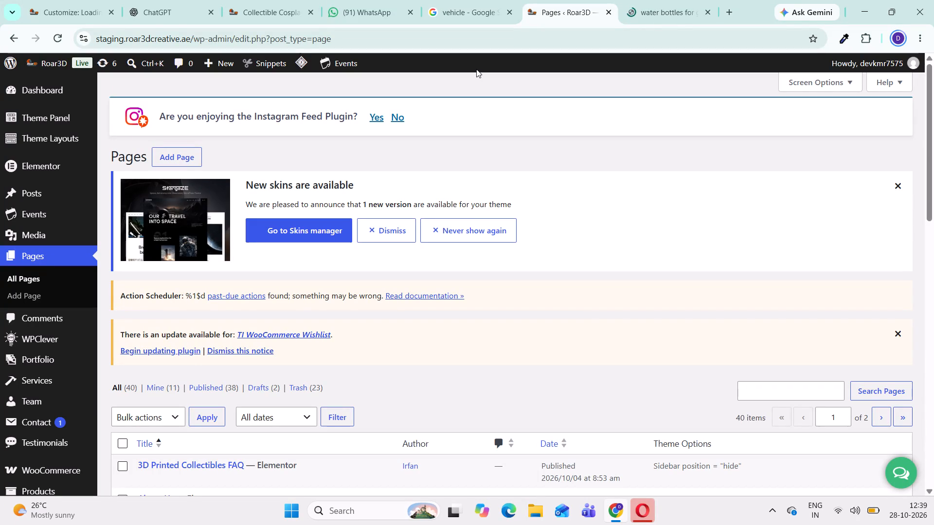
Open the remaining Caps draft in Quick Edit and replace its title with the copied "Mugs, Tumblers & Warer Bottles".
scroll(481, 70, "down", 4)
scroll(575, 167, "down", 2)
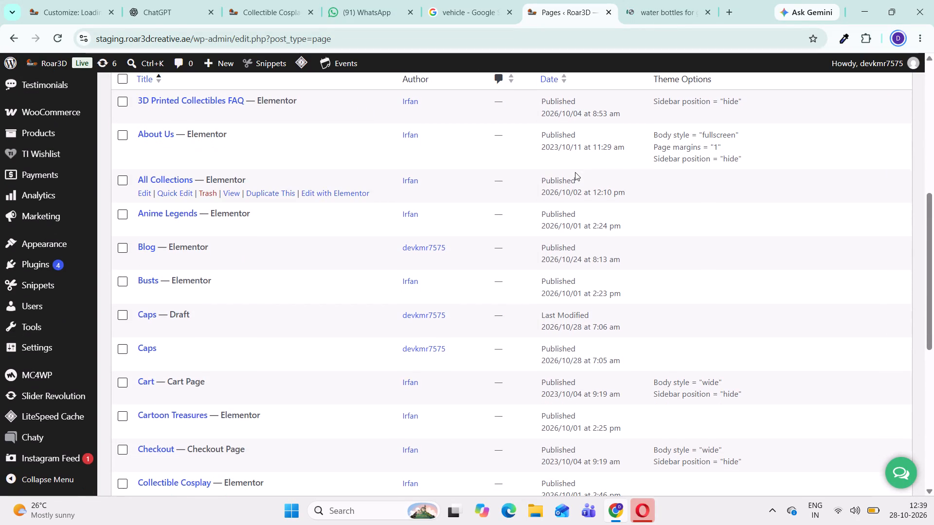
scroll(355, 335, "down", 1)
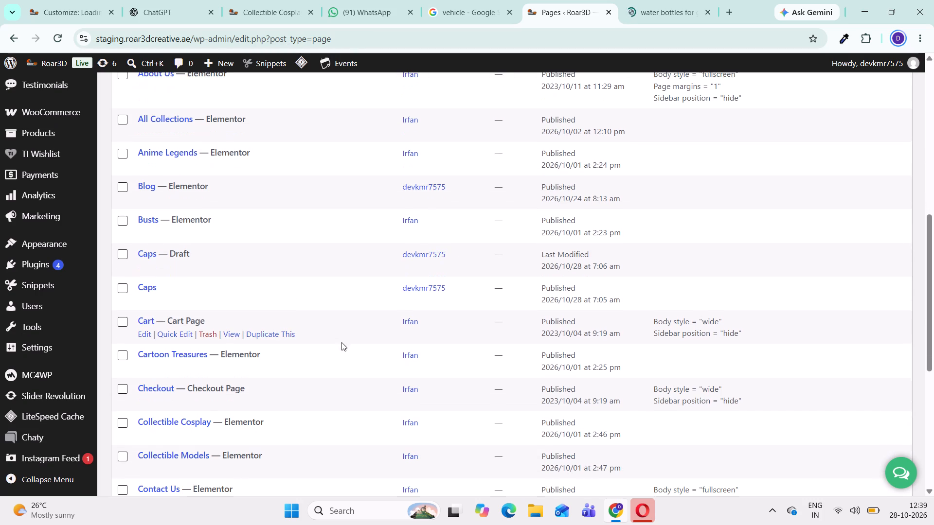
scroll(310, 385, "down", 1)
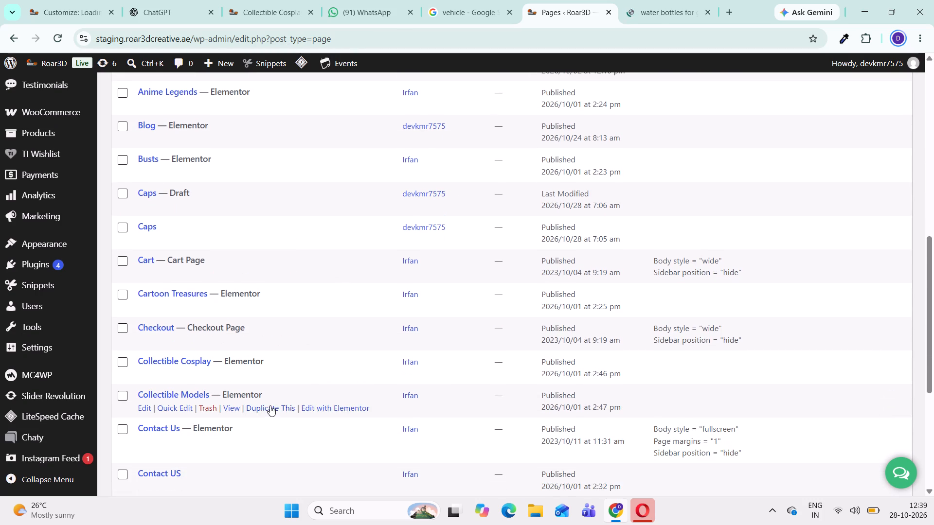
scroll(270, 407, "down", 5)
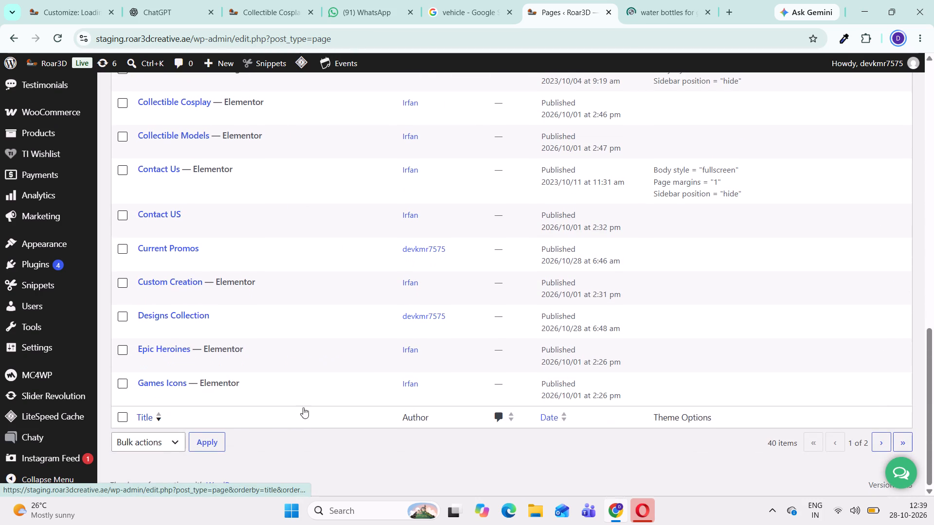
scroll(329, 348, "up", 3)
scroll(198, 286, "up", 2)
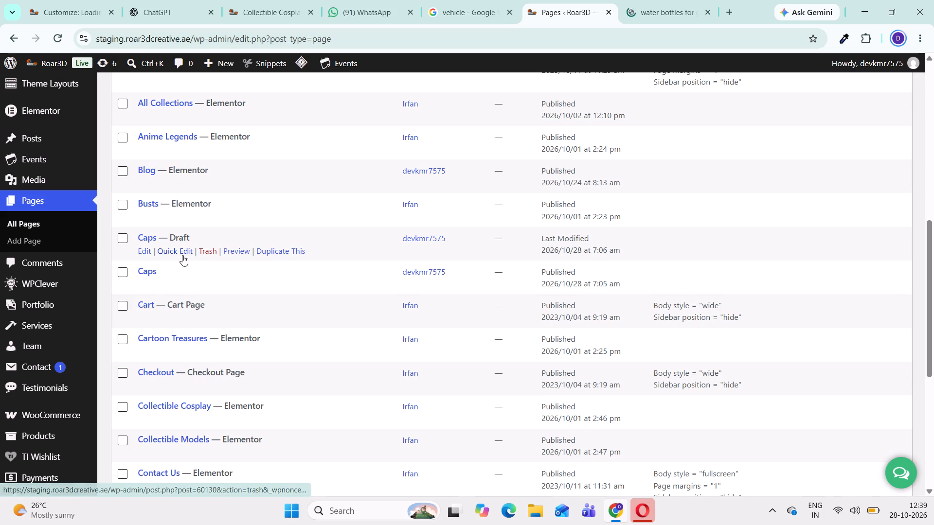
left_click(182, 251)
left_click_drag(211, 271, 136, 268)
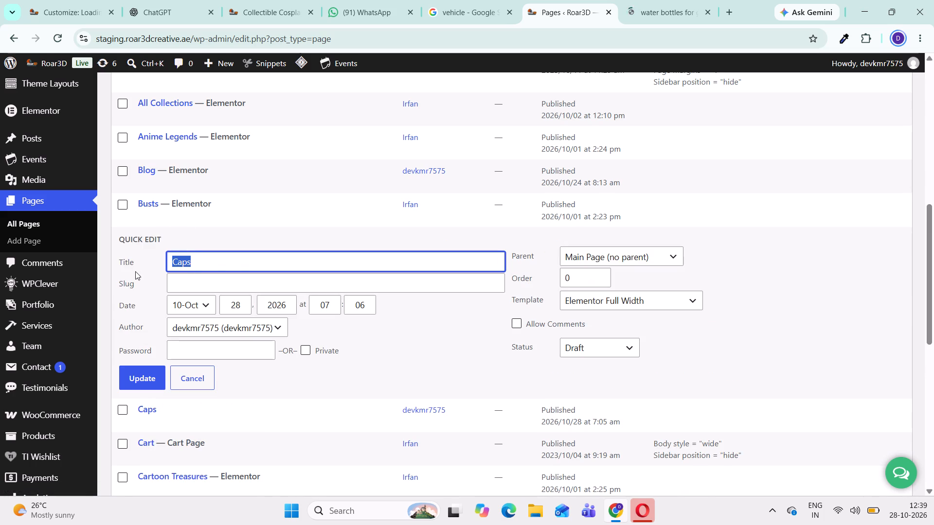
key("ctrl+v")
Set the retitled draft's status to Published and update it.
left_click(598, 337)
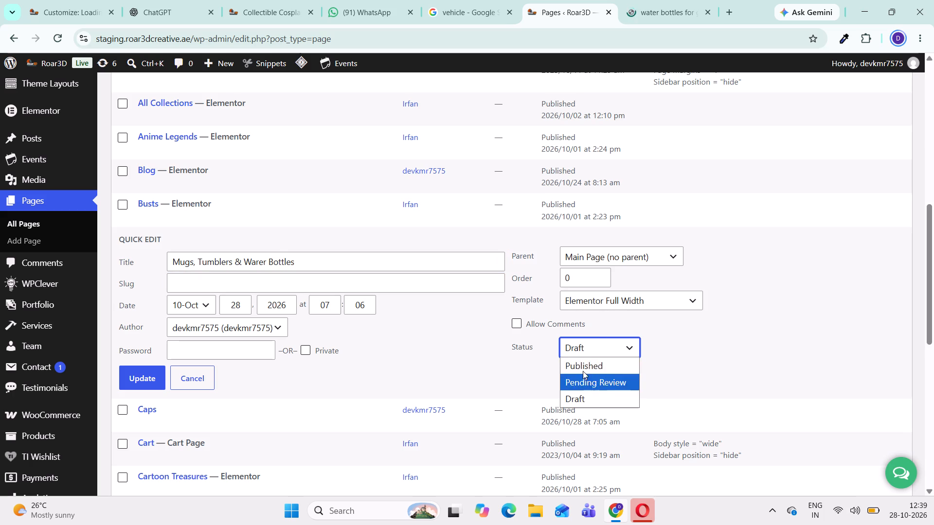
left_click(588, 364)
left_click(151, 376)
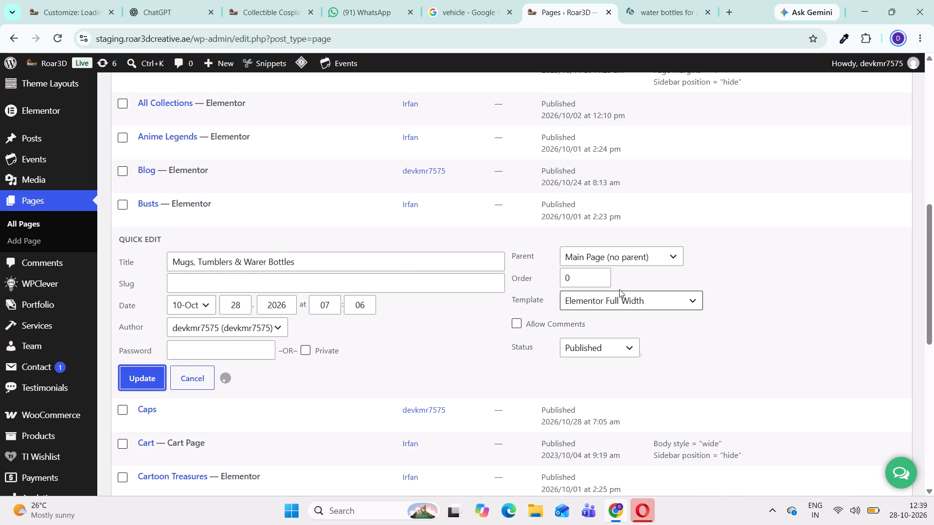
scroll(396, 288, "up", 1)
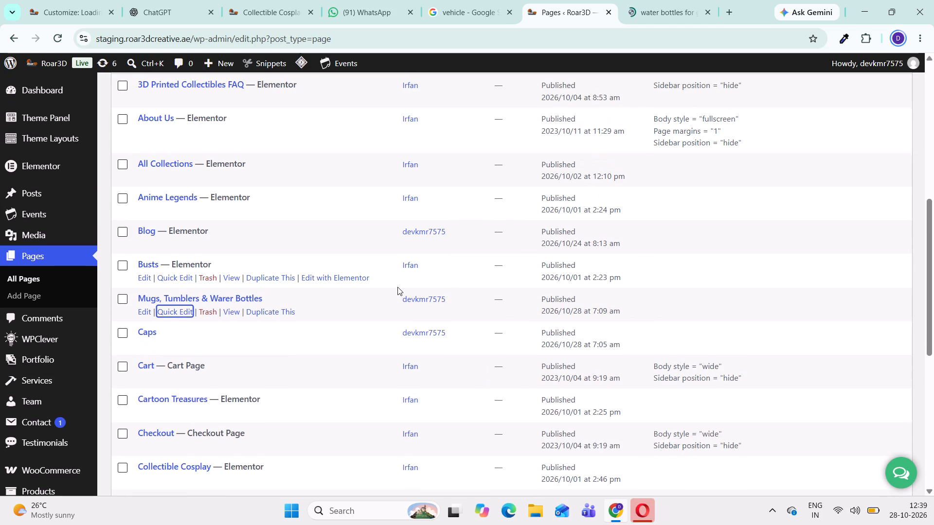
scroll(397, 287, "up", 1)
left_click(57, 11)
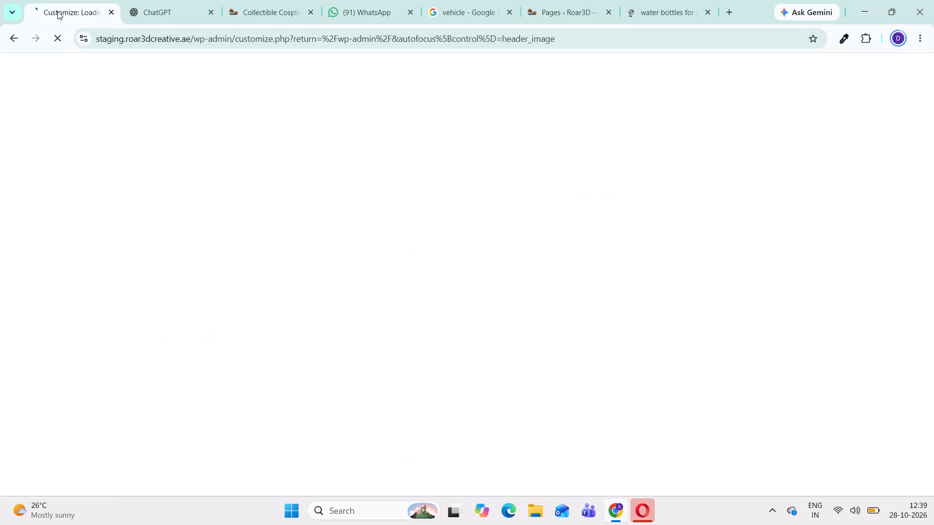
left_click(55, 36)
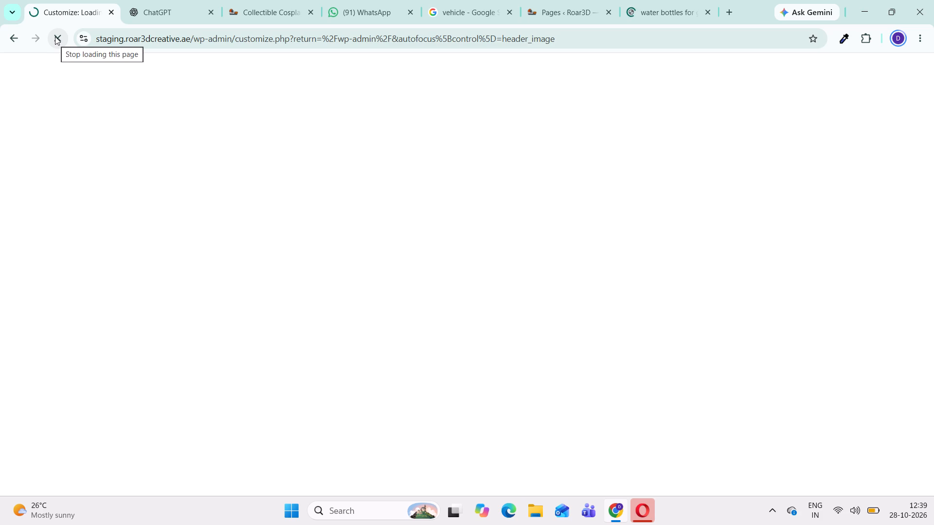
left_click(55, 36)
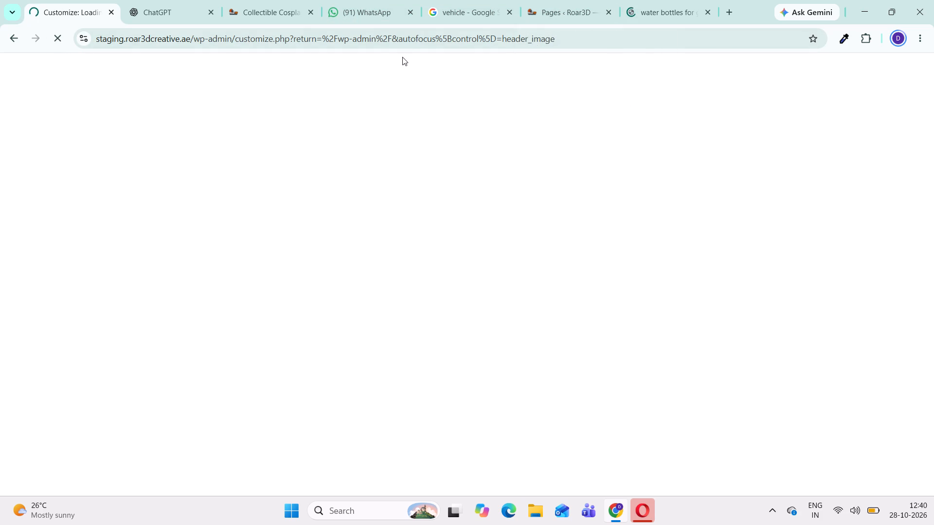
left_click(237, 9)
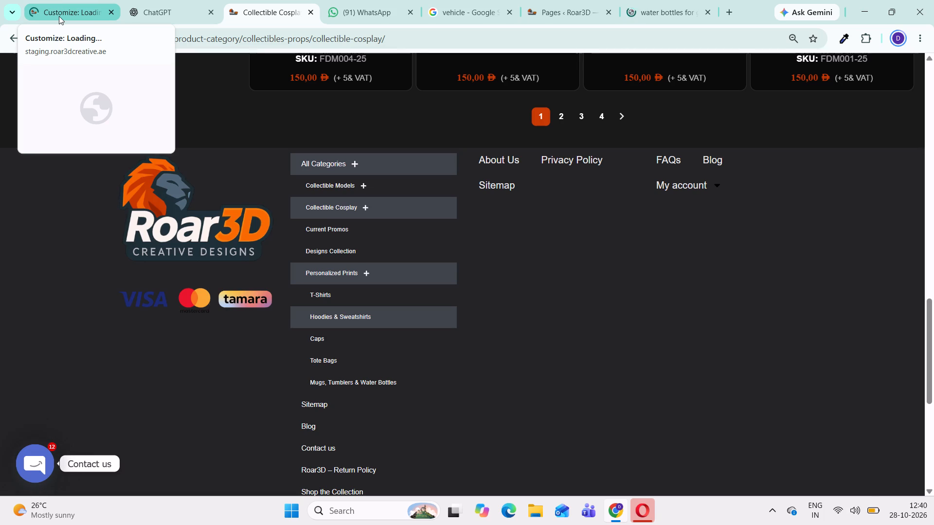
left_click(59, 16)
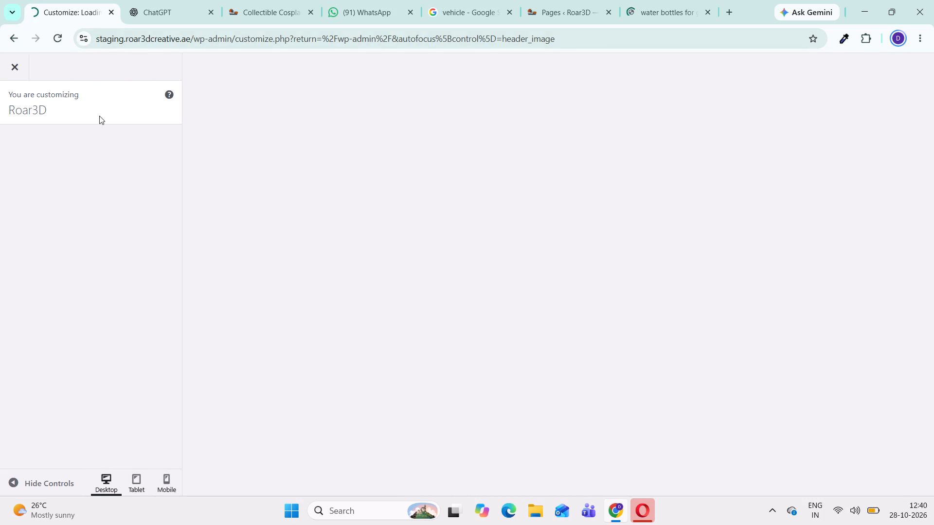
Open the staging site's front page in a new tab from the Pages list and examine the All Collections submenu.
left_click(273, 5)
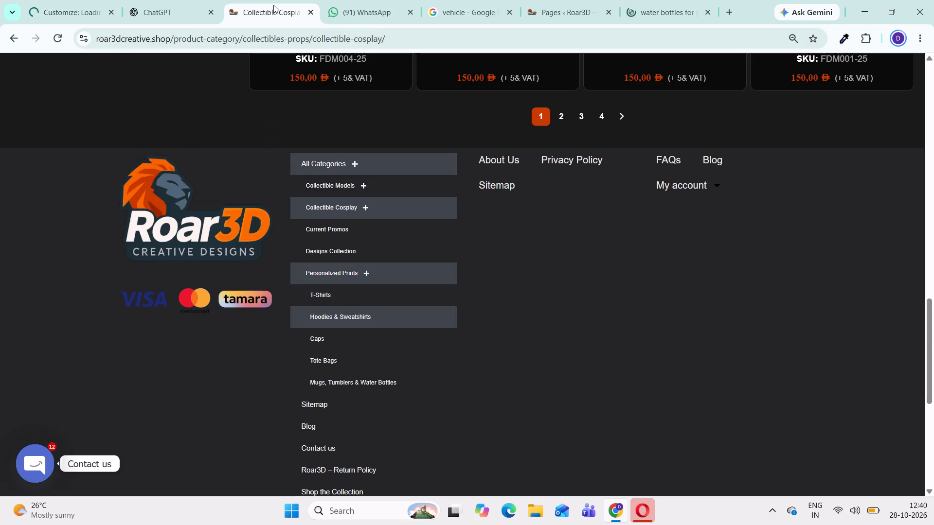
left_click(546, 6)
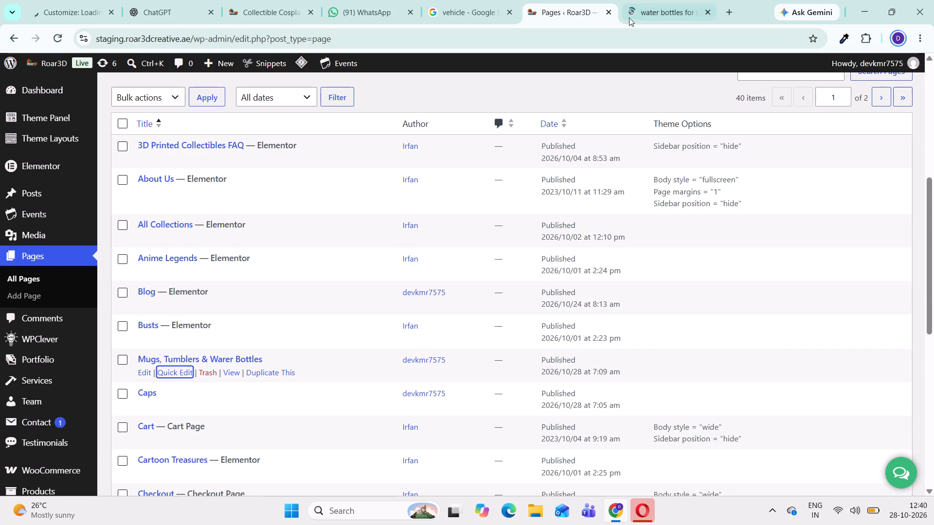
right_click(49, 69)
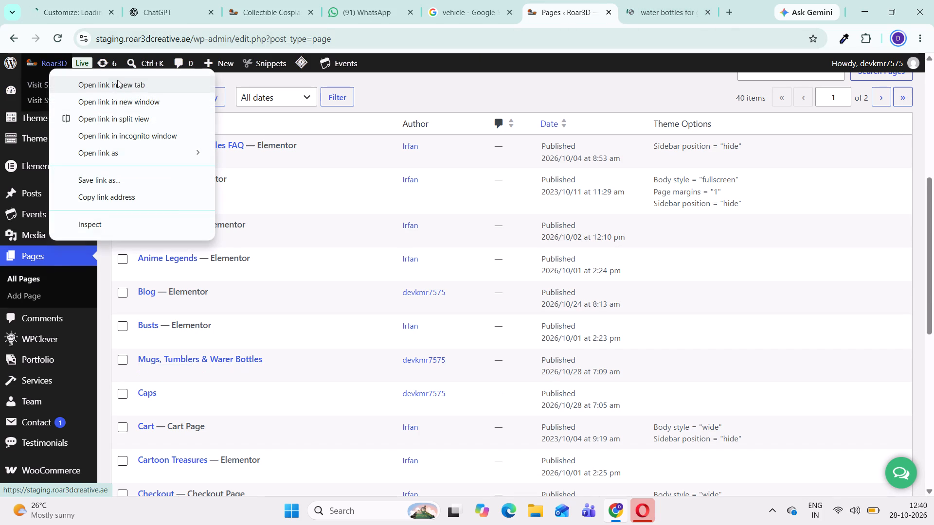
left_click(117, 80)
left_click(572, 3)
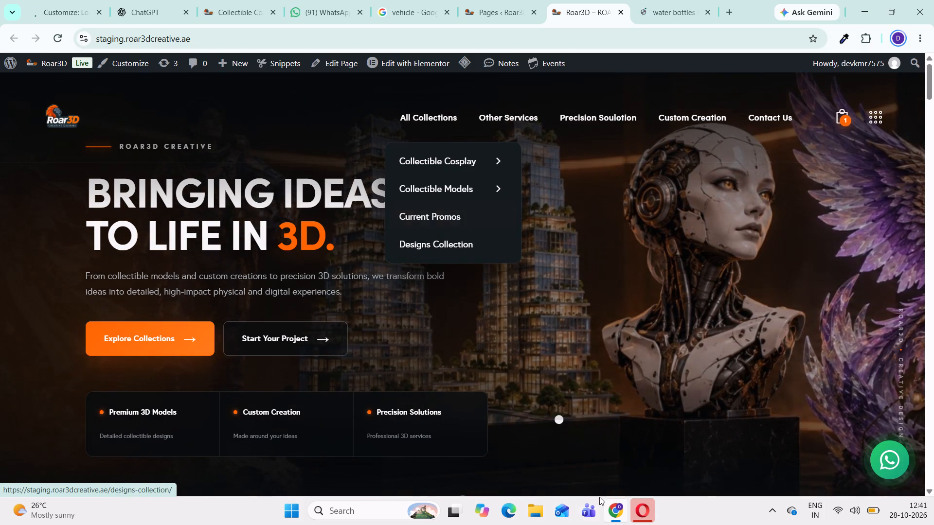
On the live roar3dcreative.shop site, open the Personalized Prints category from the footer's All Categories list and examine the footer links.
left_click(238, 20)
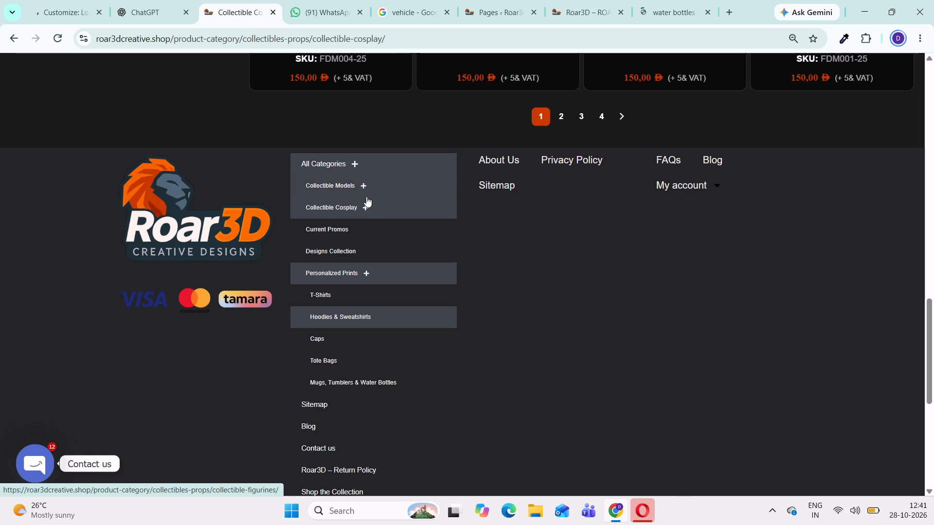
left_click(366, 271)
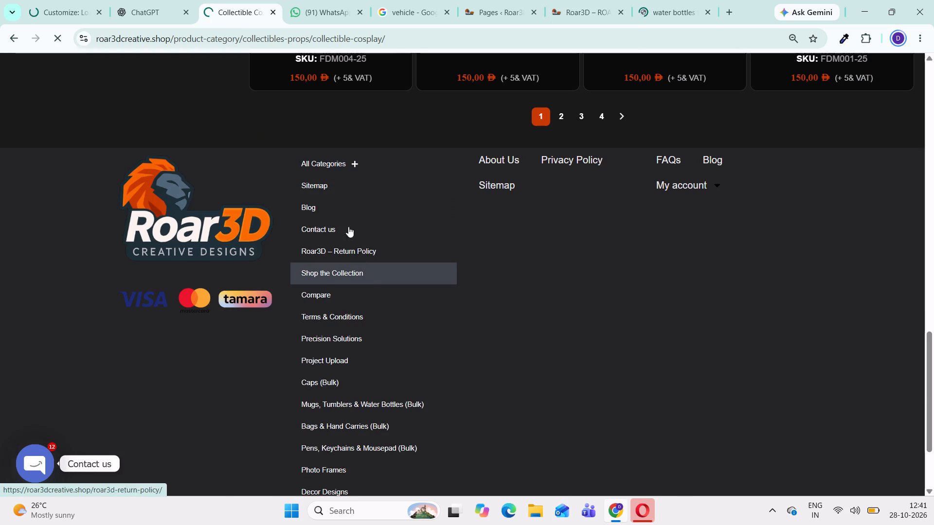
left_click(352, 162)
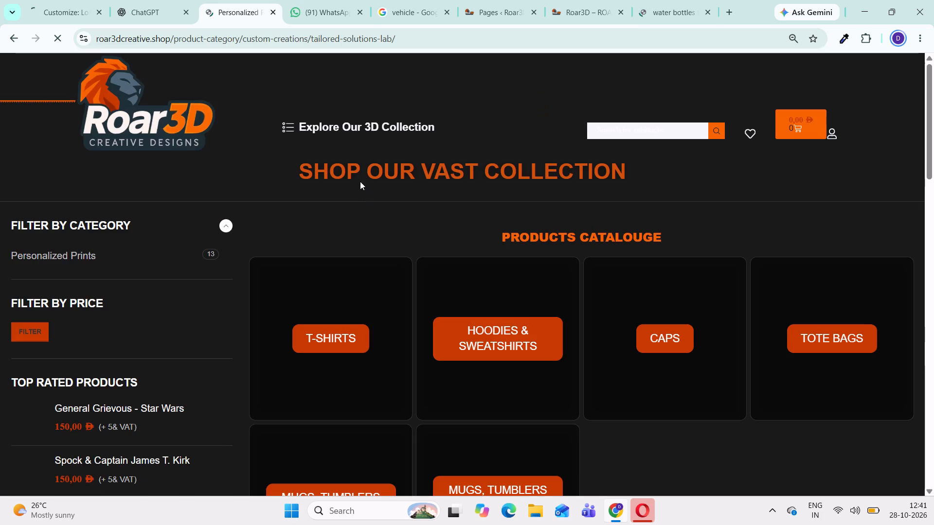
scroll(416, 404, "down", 14)
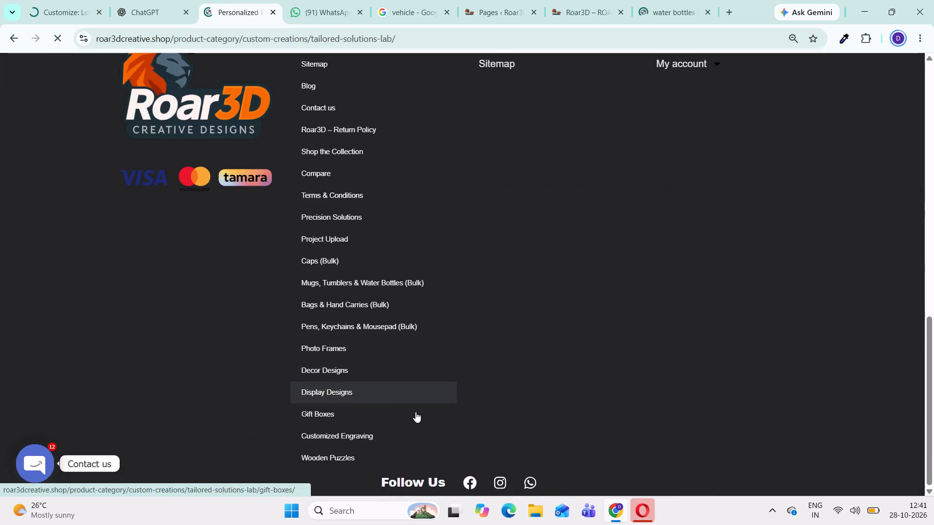
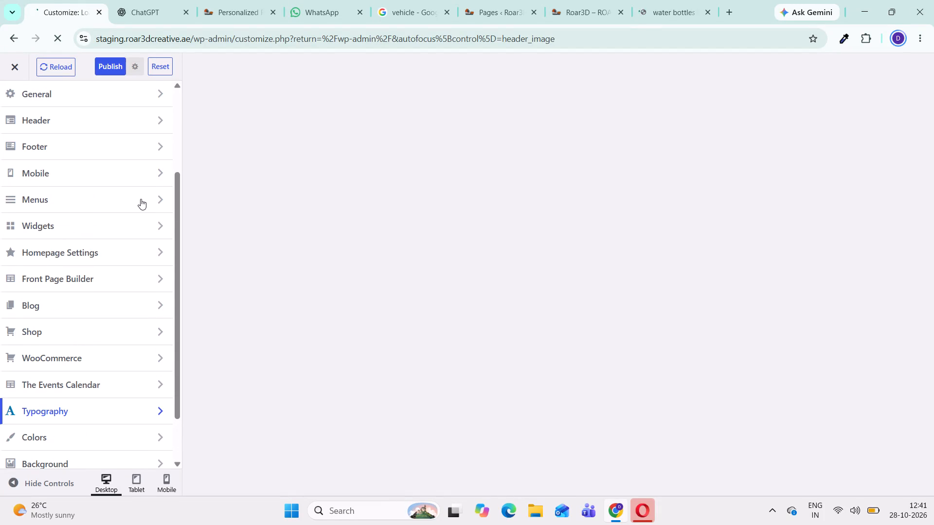
Open the Menus section of the staging site's Customizer, backing out of any other settings section that was opened.
left_click(141, 199)
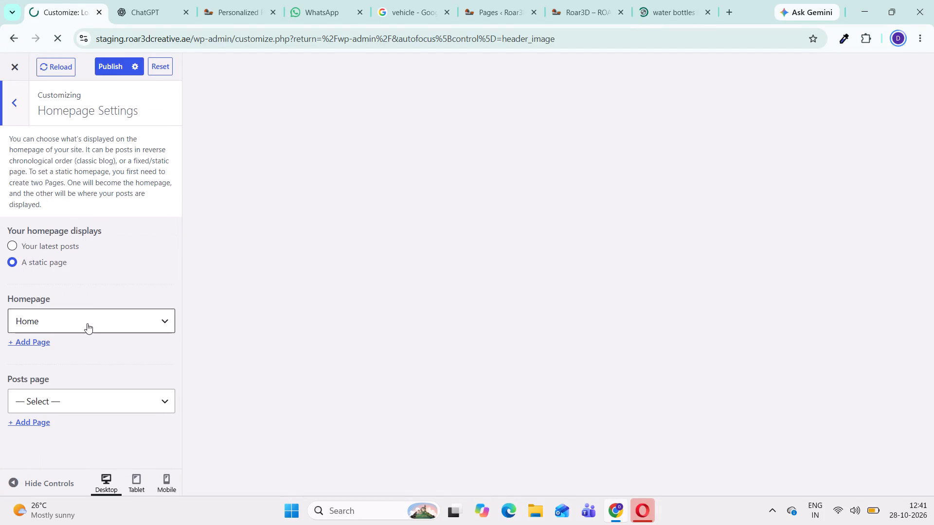
left_click(10, 103)
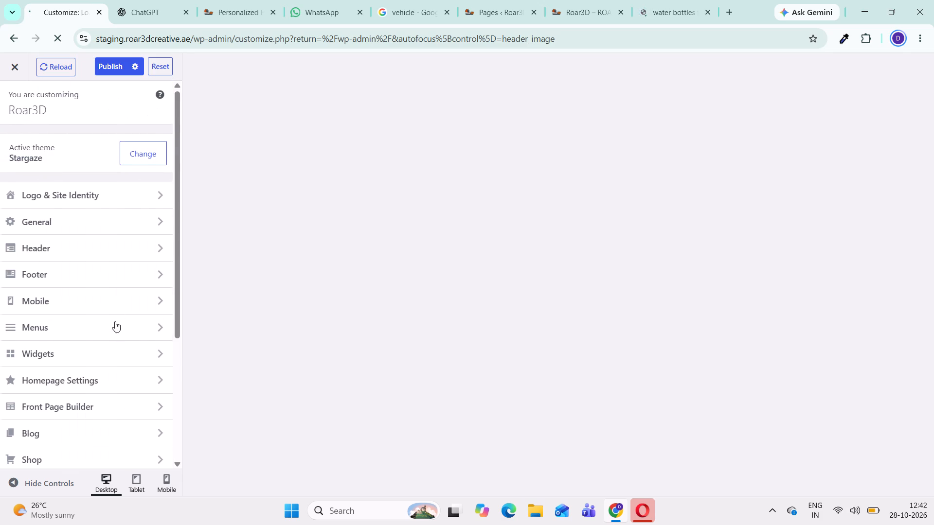
scroll(115, 320, "down", 2)
left_click(84, 205)
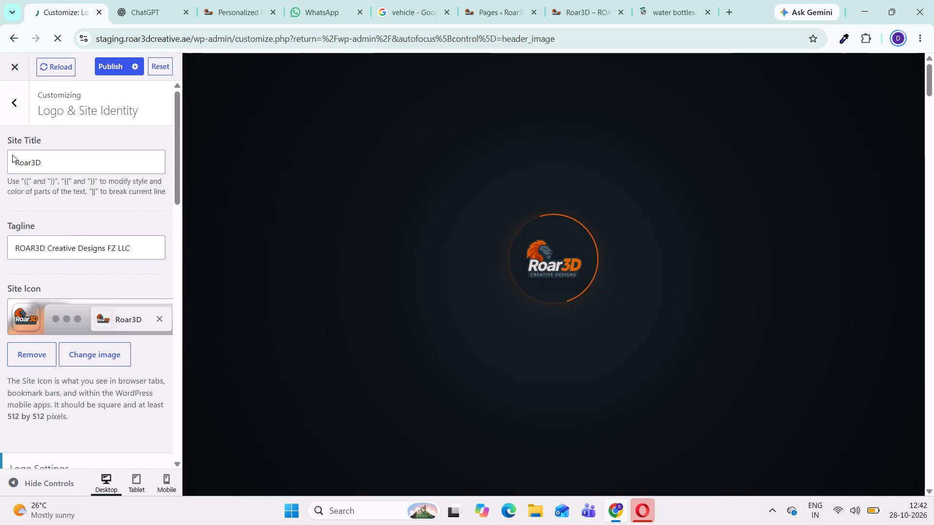
Open the Main Menu for editing in the Customizer's Menus settings.
left_click(17, 105)
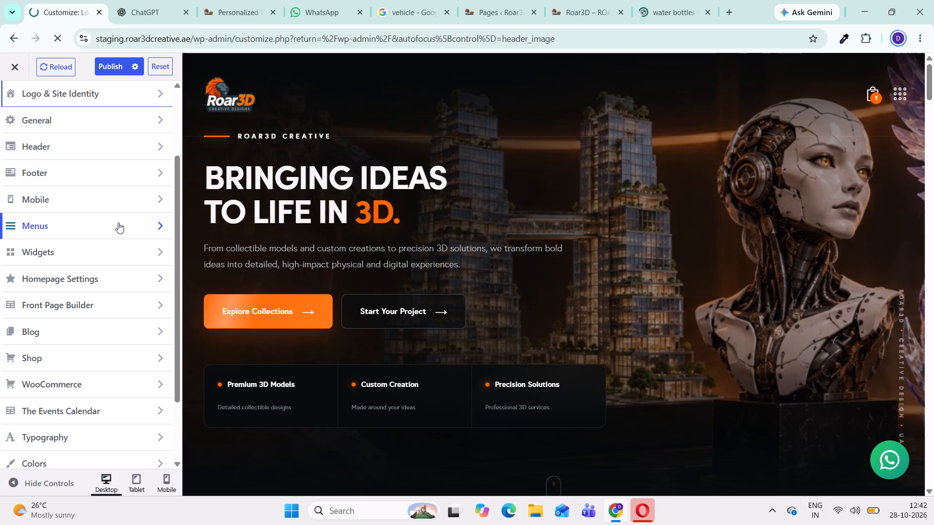
left_click(118, 223)
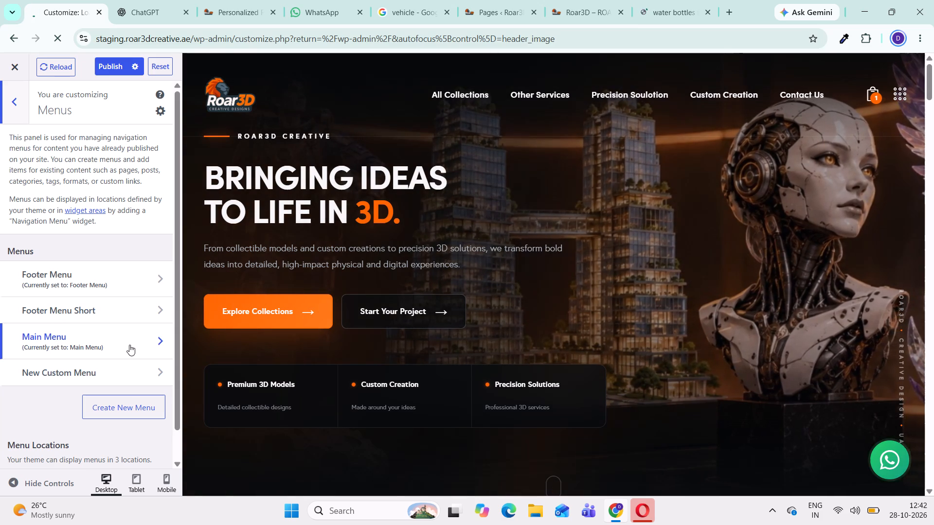
left_click(151, 338)
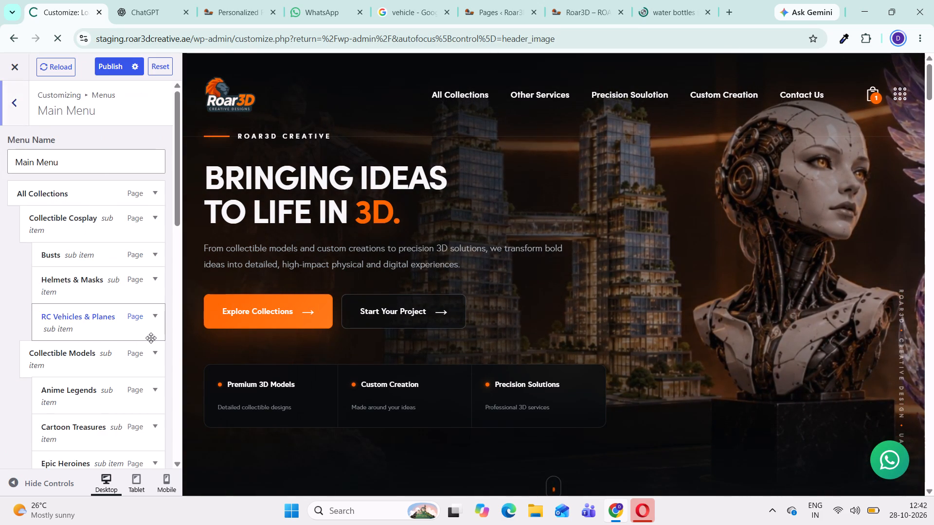
Examine the Main Menu's item hierarchy from All Collections and its sub-items through to Contact Us.
scroll(113, 281, "down", 2)
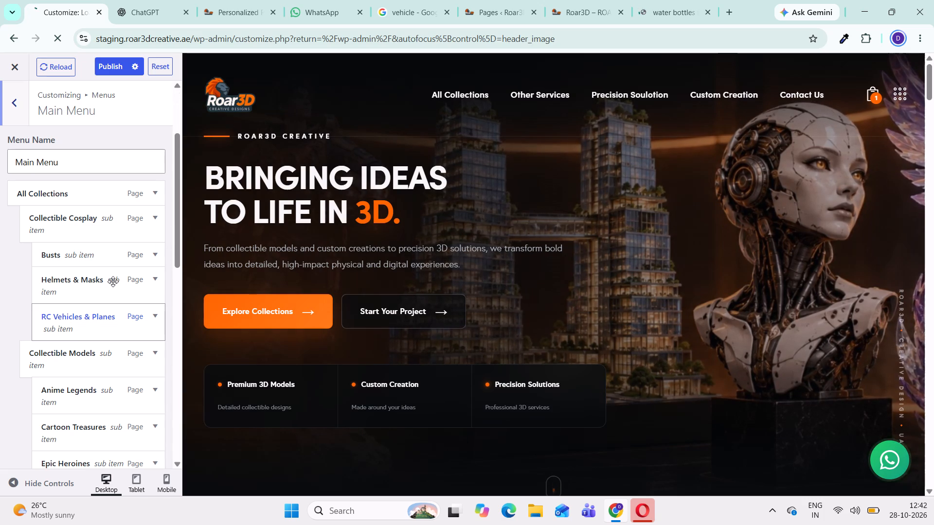
scroll(113, 281, "down", 7)
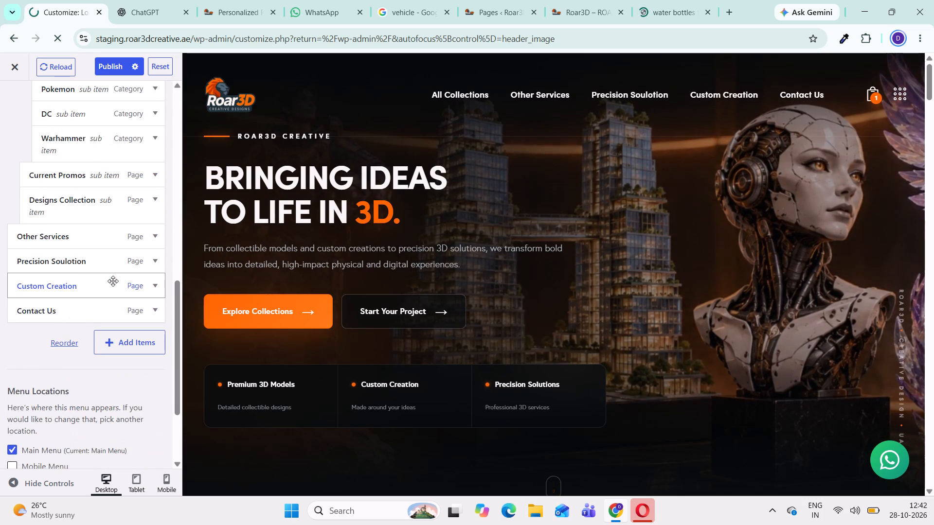
scroll(113, 281, "down", 2)
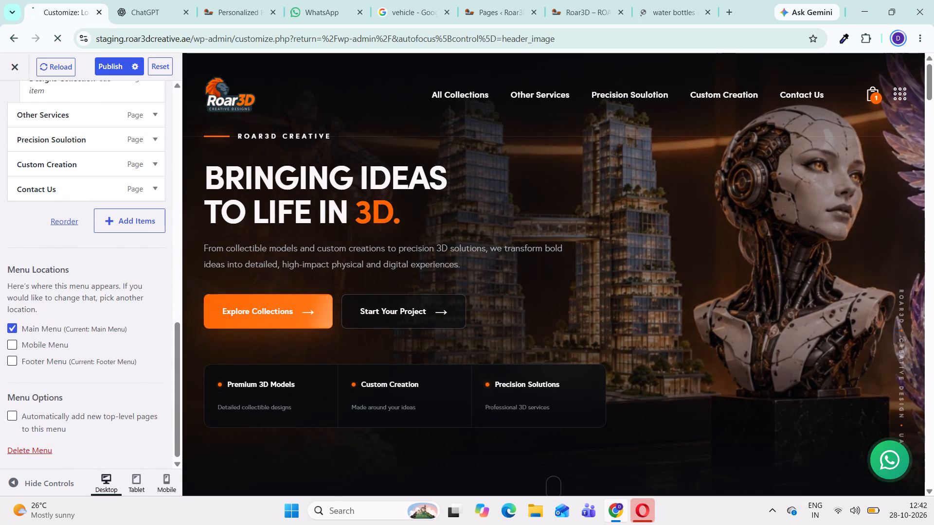
scroll(113, 281, "up", 6)
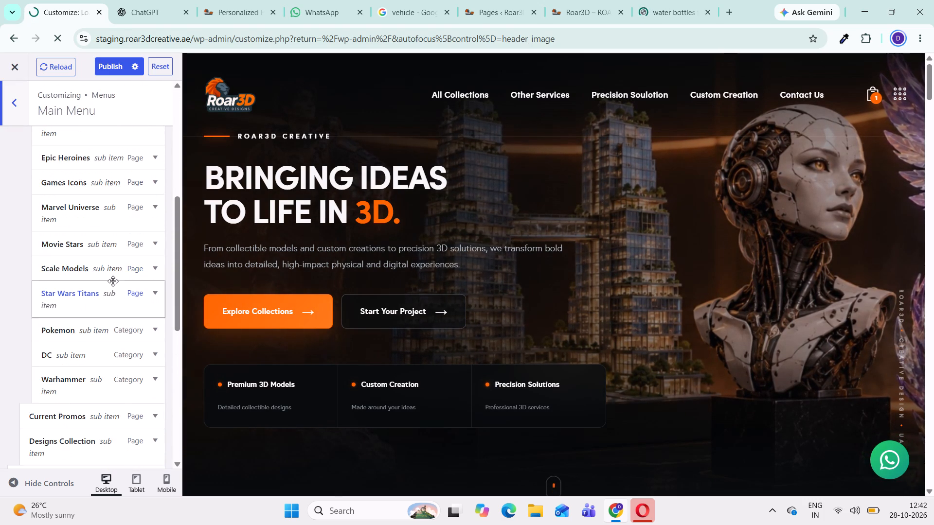
scroll(113, 281, "up", 3)
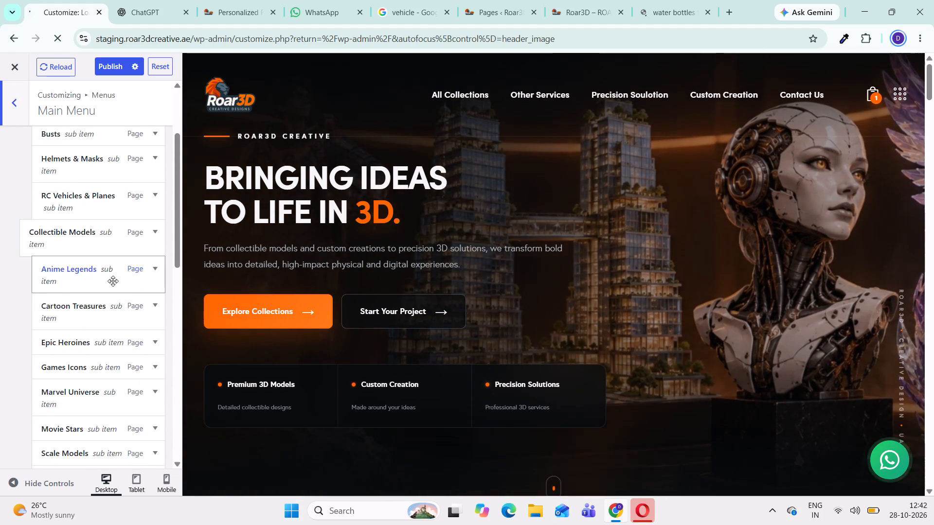
scroll(113, 281, "up", 3)
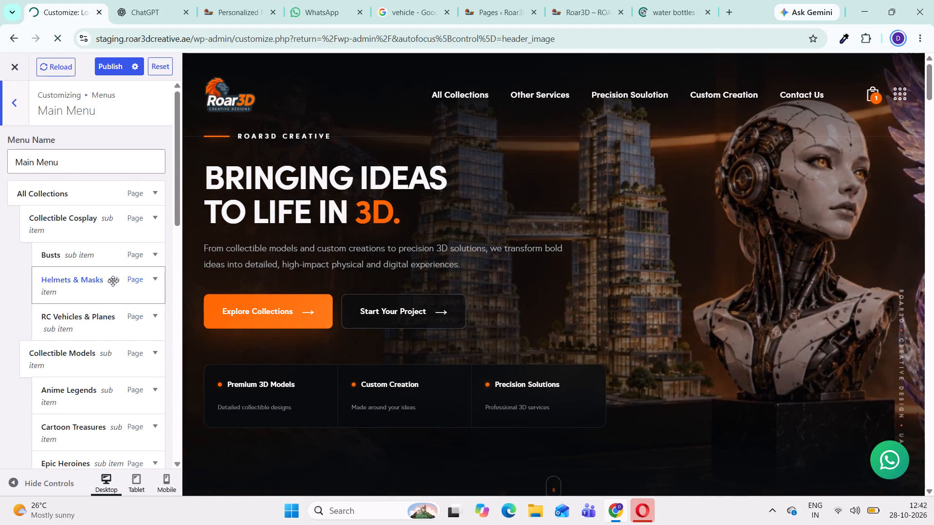
scroll(113, 281, "down", 1)
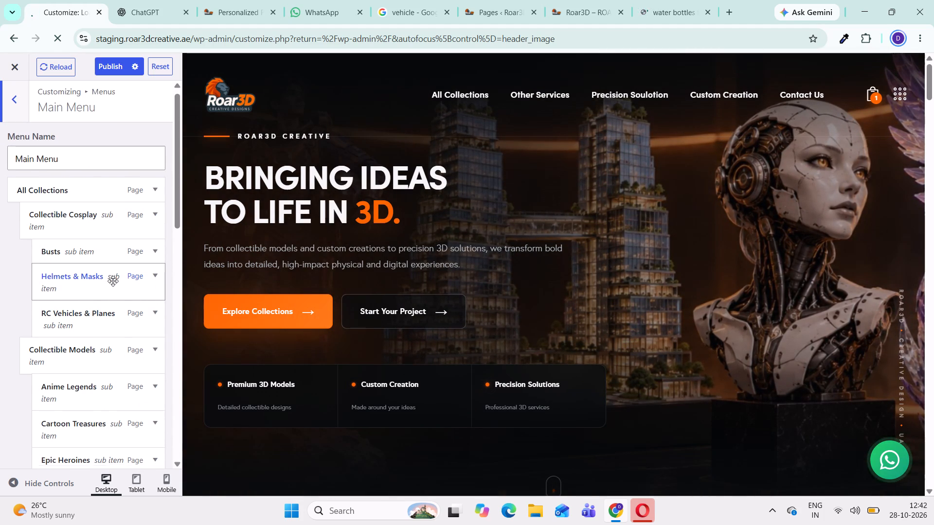
scroll(113, 281, "down", 5)
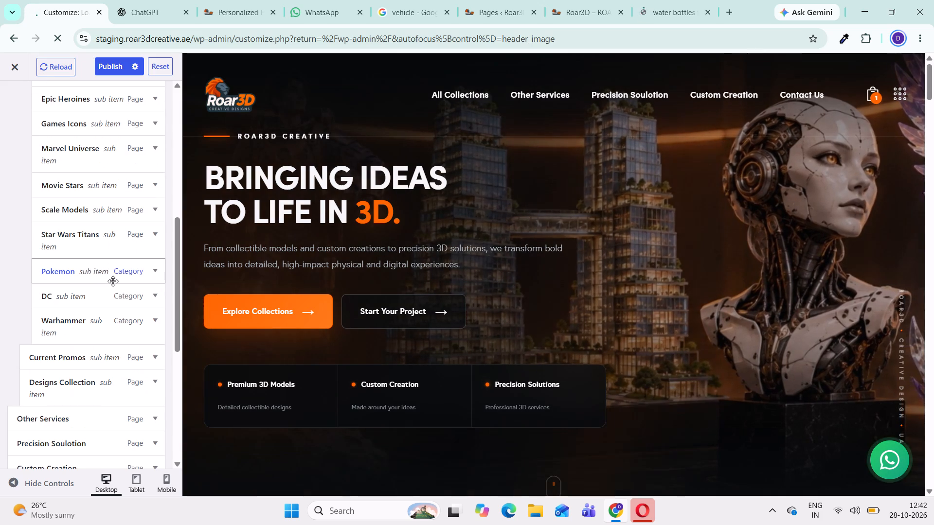
scroll(113, 281, "down", 1)
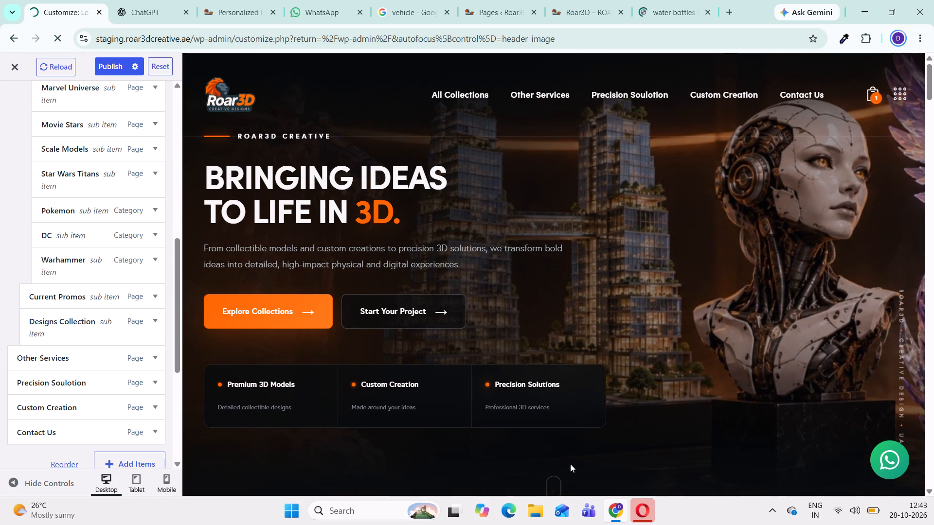
Open the list of items that can be added to the Main Menu and look through its Pages section.
scroll(118, 440, "down", 1)
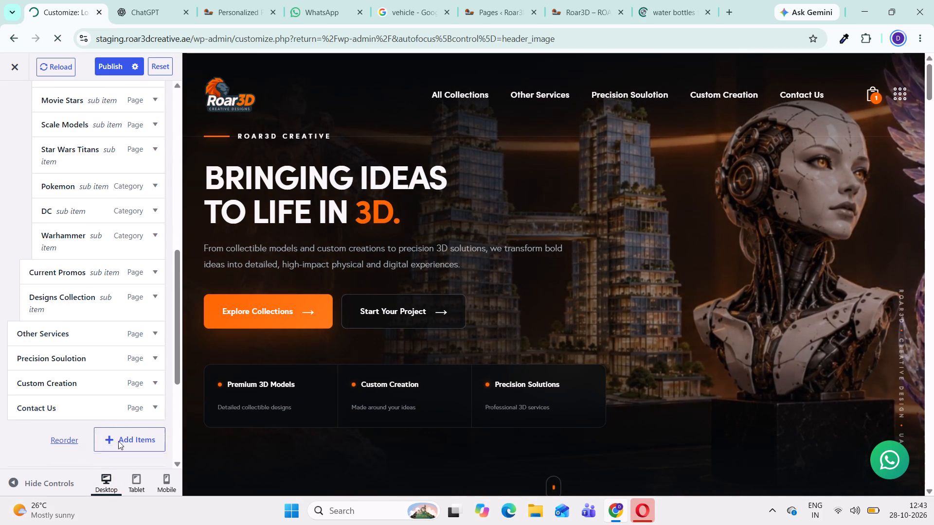
left_click(139, 404)
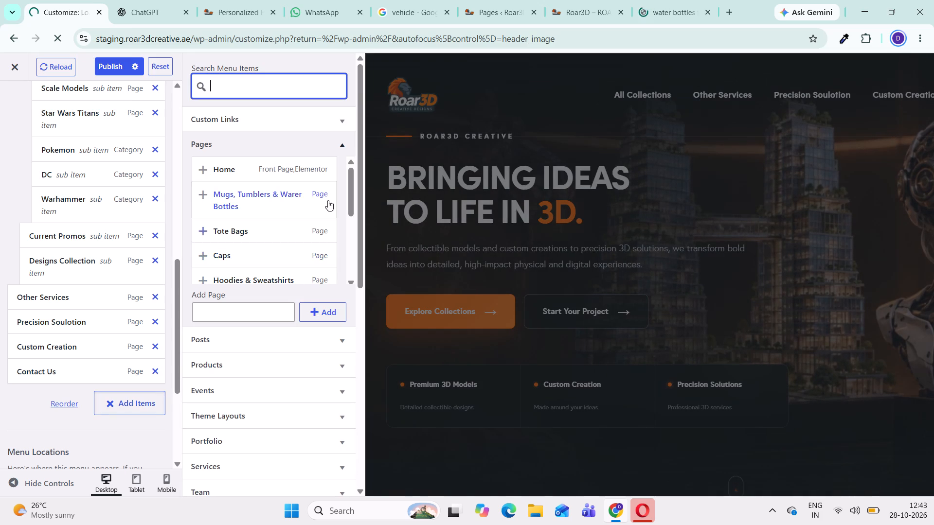
scroll(318, 216, "down", 2)
scroll(286, 237, "up", 2)
scroll(286, 237, "down", 5)
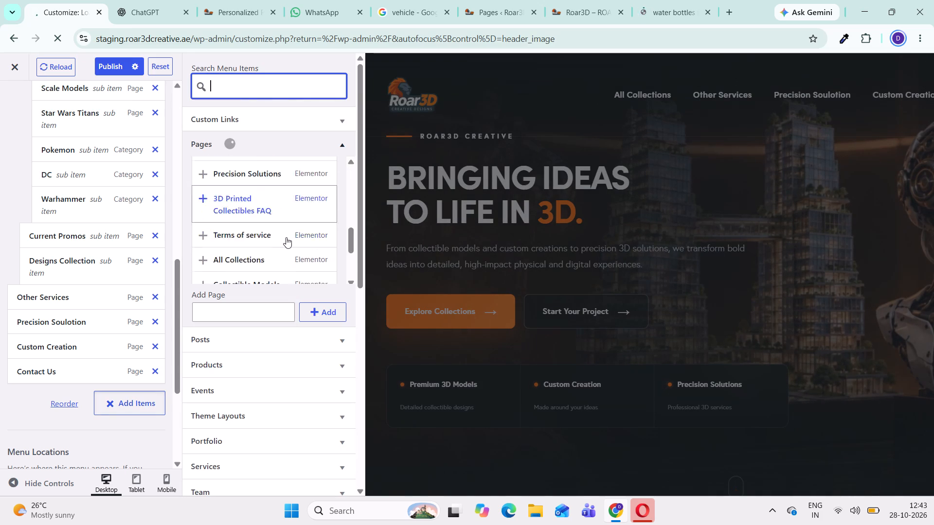
scroll(286, 237, "down", 1)
scroll(286, 237, "up", 1)
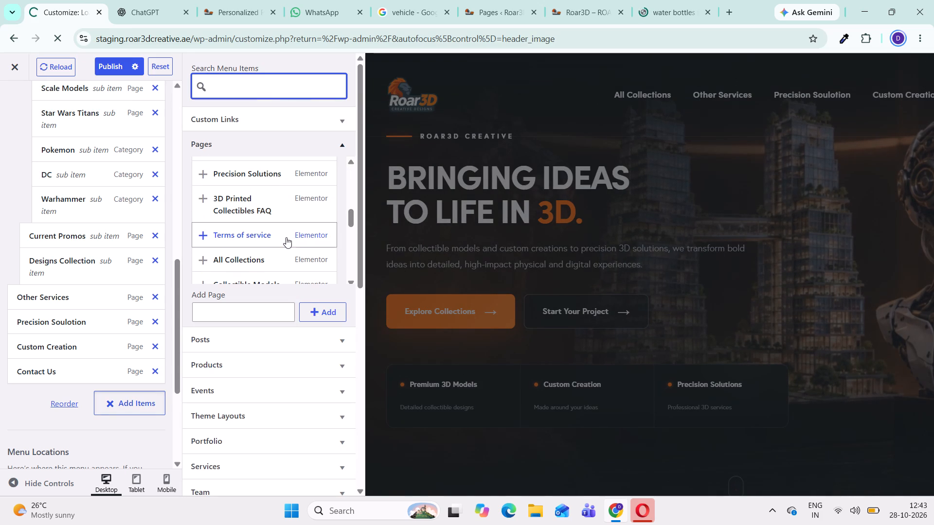
scroll(286, 237, "up", 2)
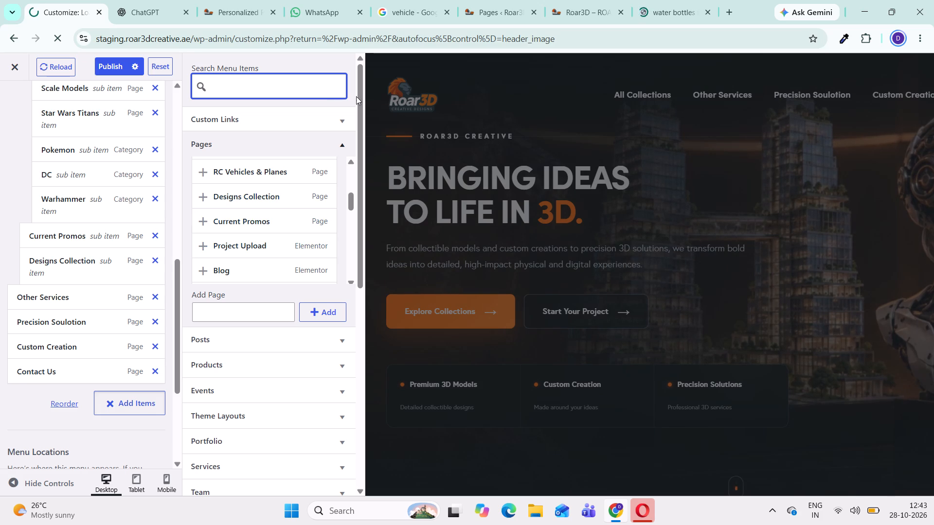
Check the staging site's Pages list and the roar3dcreative.shop footer categories, and return to the Customizer.
left_click(474, 10)
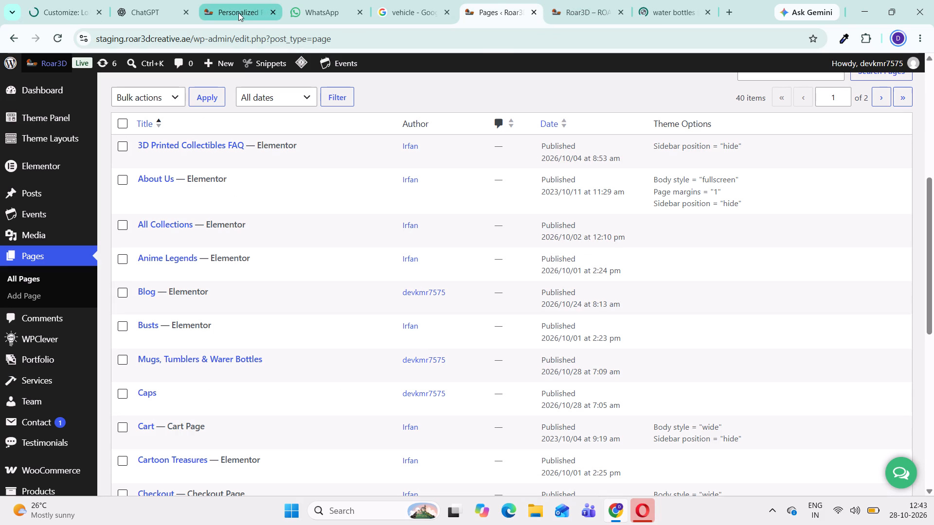
left_click(238, 13)
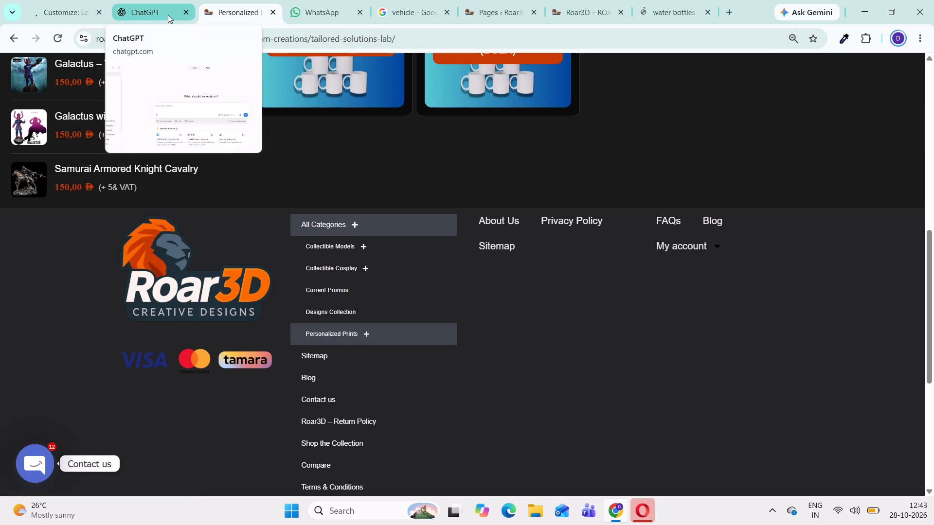
left_click(61, 14)
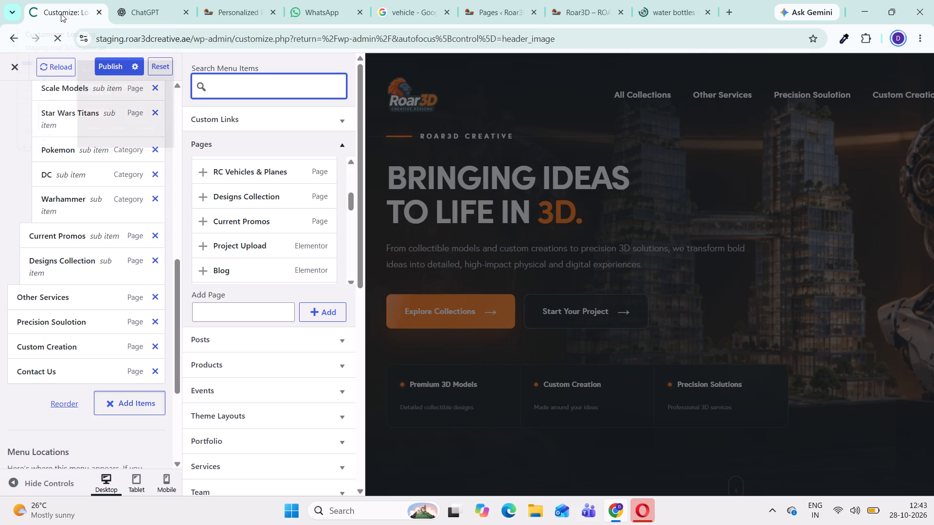
Look through all pages available for the Main Menu for Personalized Prints and its sub-category pages.
scroll(258, 200, "down", 1)
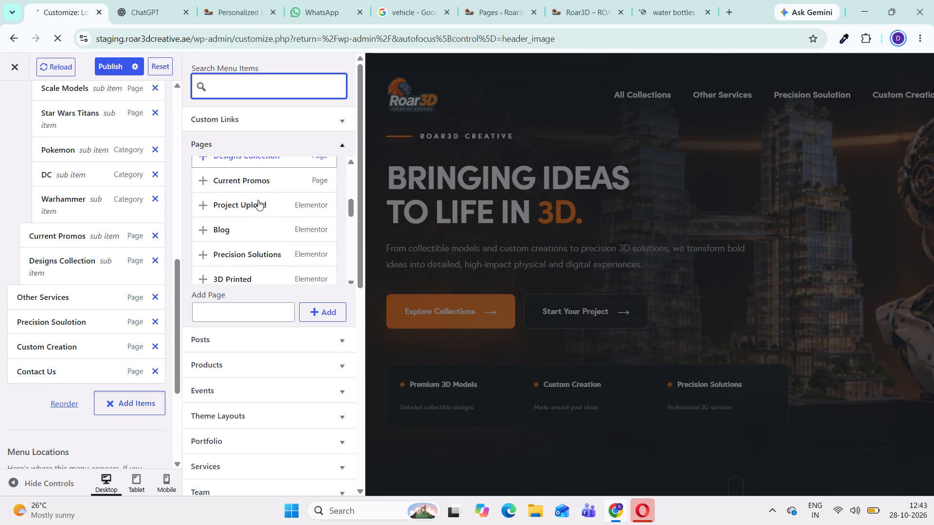
scroll(276, 238, "down", 1)
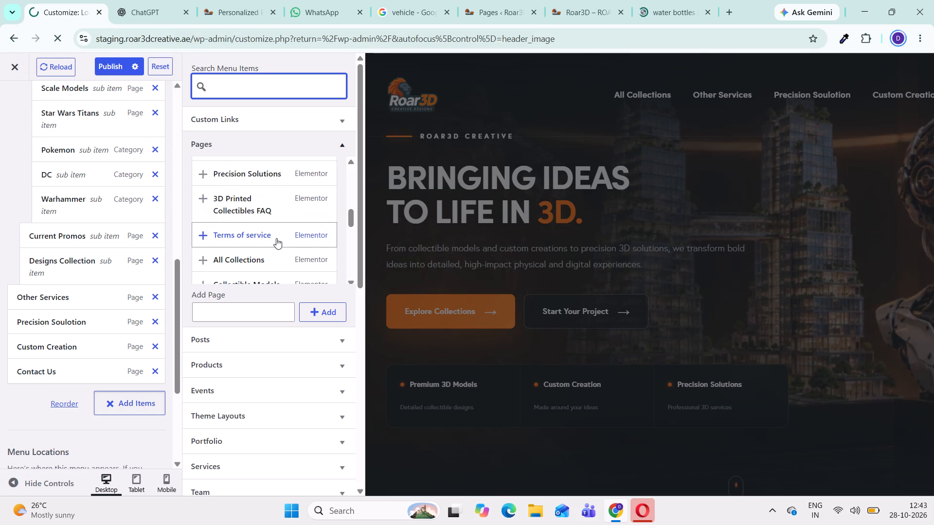
scroll(276, 238, "down", 3)
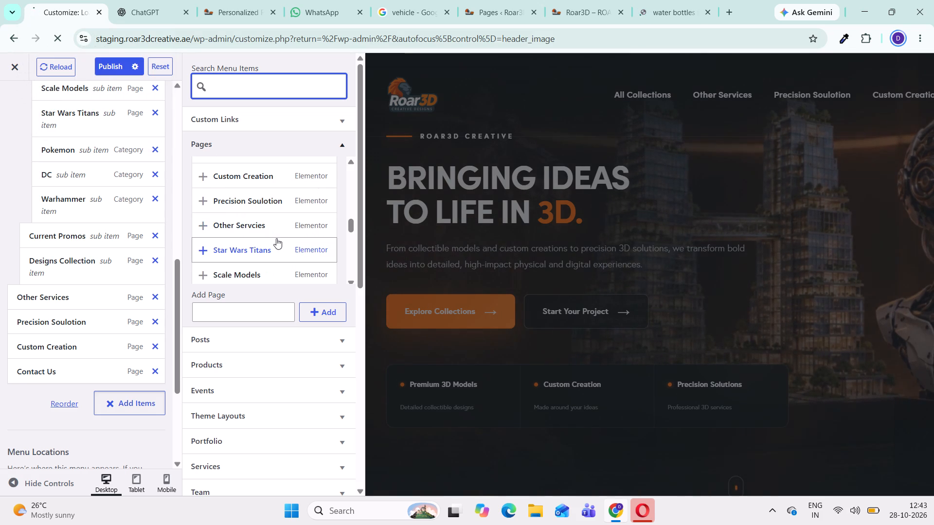
scroll(276, 238, "down", 5)
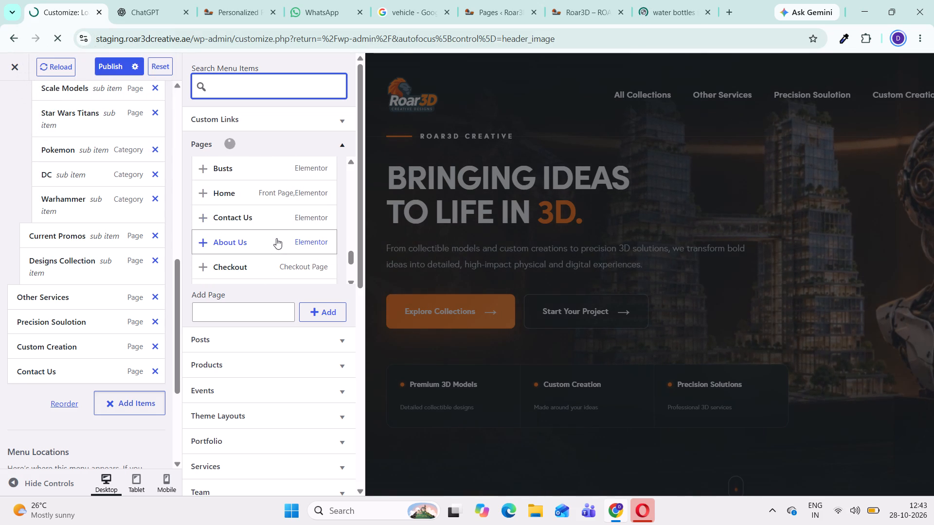
scroll(276, 238, "down", 3)
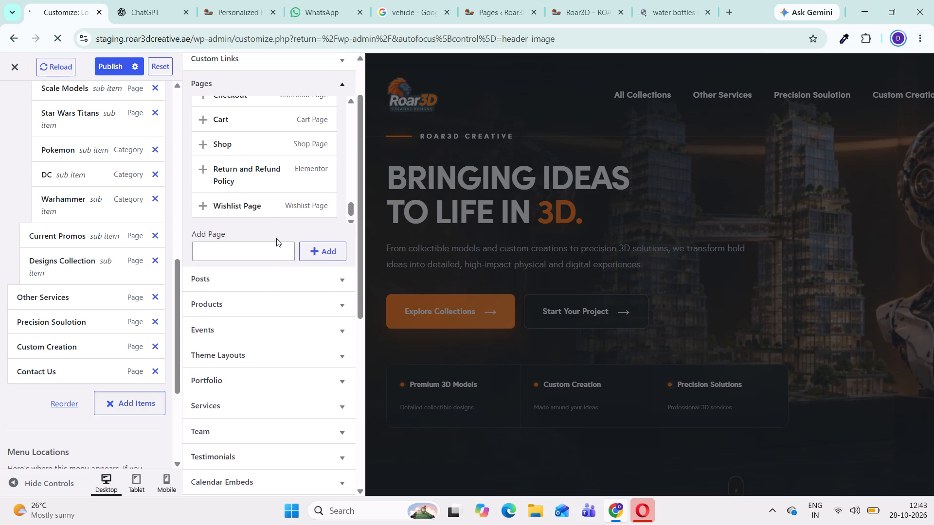
scroll(299, 336, "up", 3)
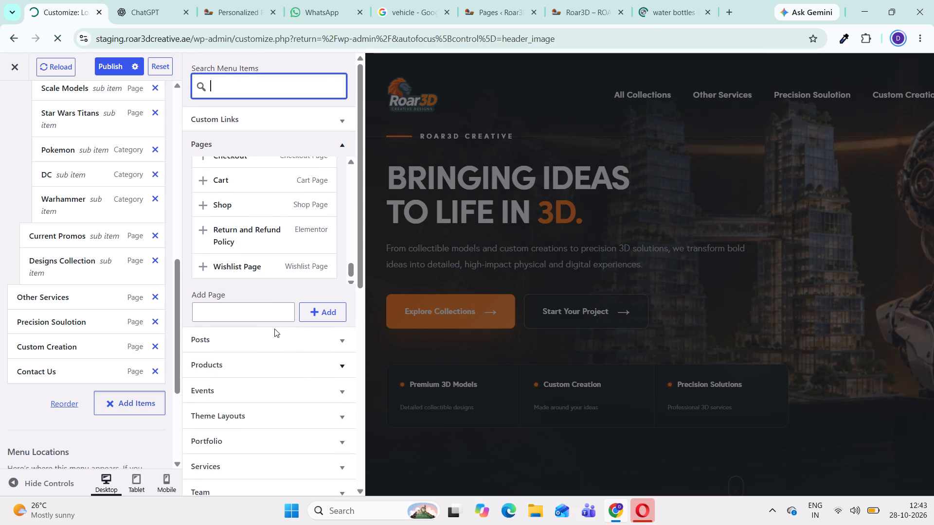
scroll(280, 263, "up", 5)
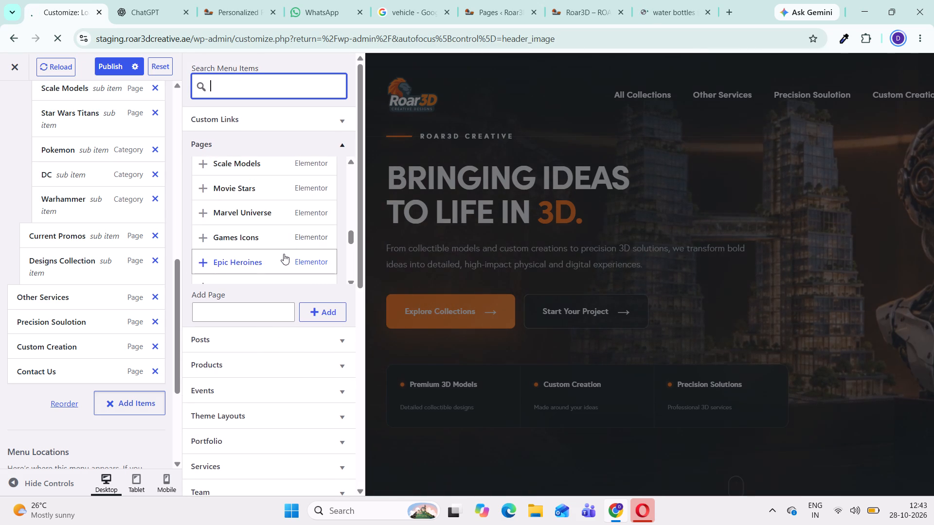
scroll(284, 254, "up", 3)
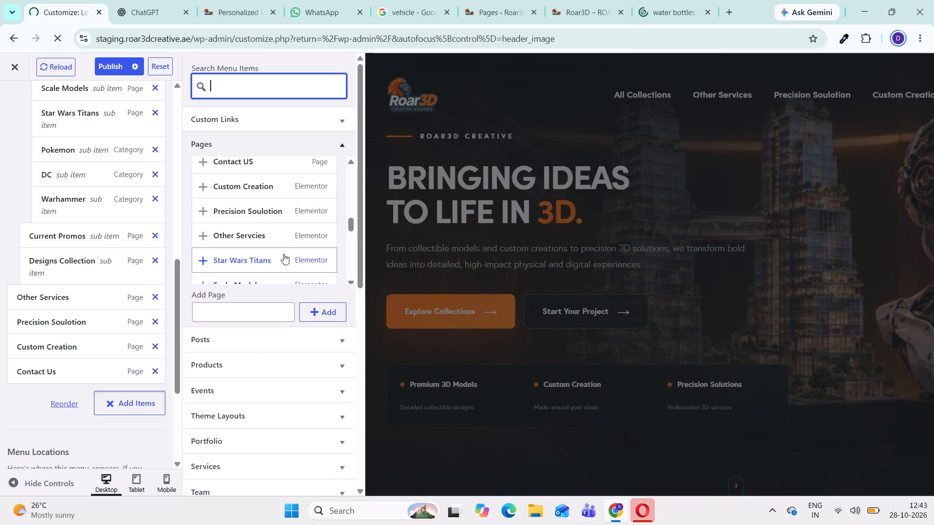
scroll(284, 254, "up", 2)
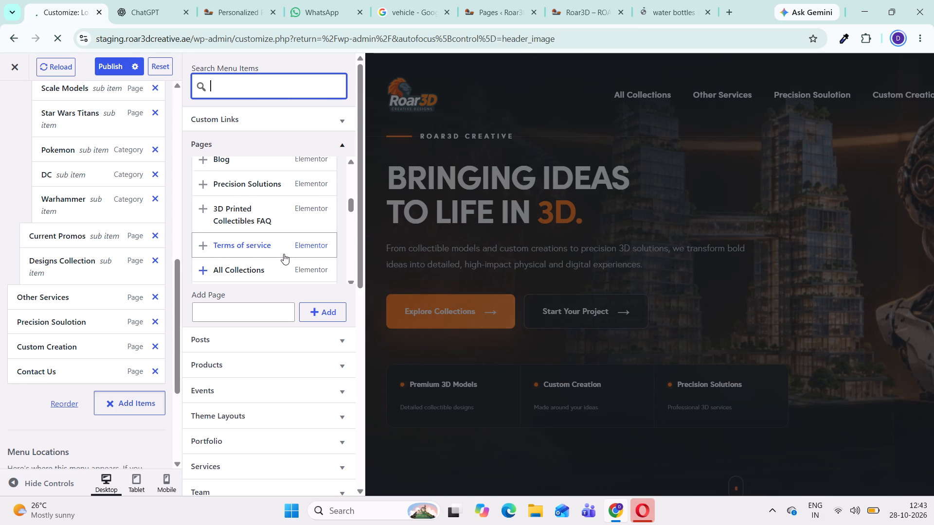
scroll(284, 254, "up", 2)
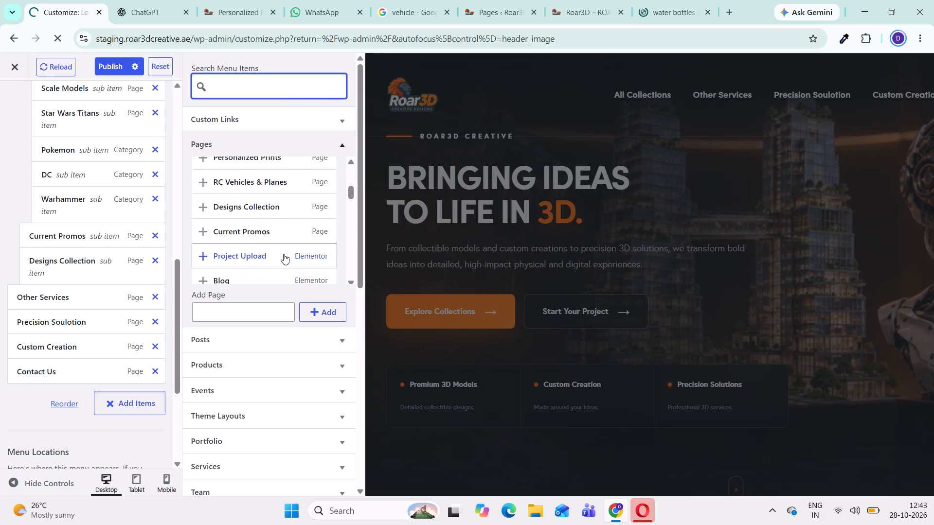
scroll(284, 254, "up", 2)
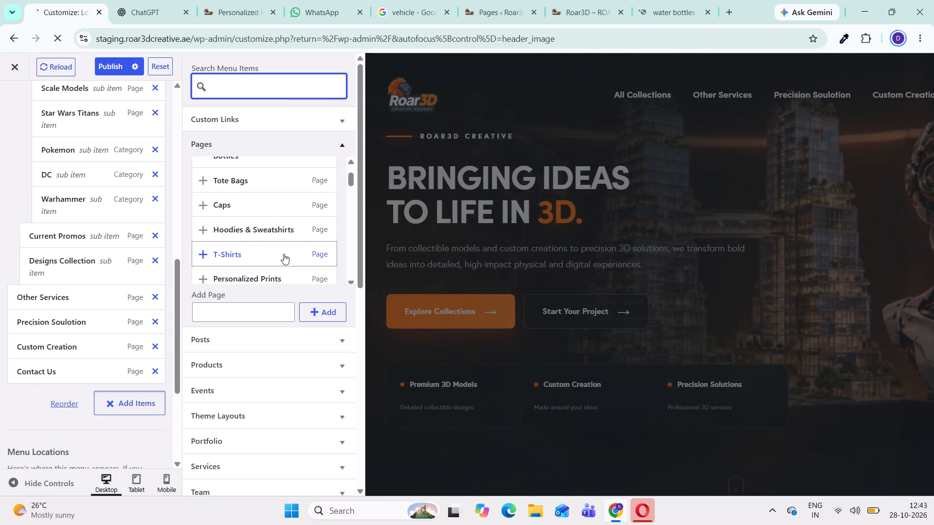
scroll(284, 254, "up", 3)
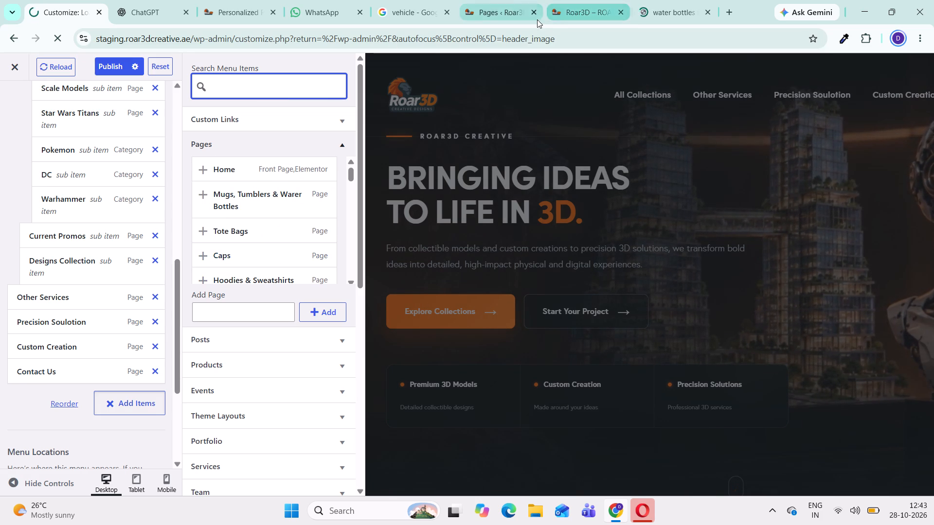
Glance at the roar3dcreative.shop category page and open the staging site's WordPress admin from its front page.
left_click(597, 17)
left_click(252, 21)
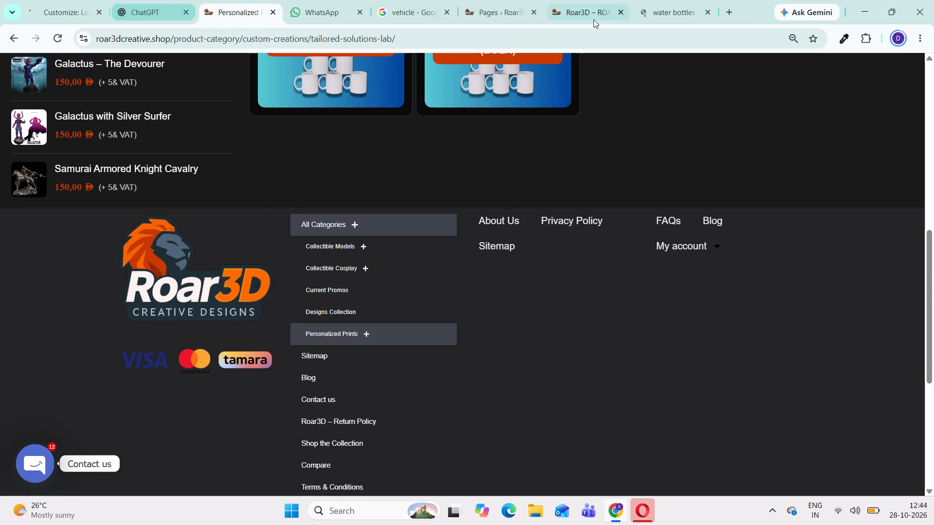
left_click(570, 19)
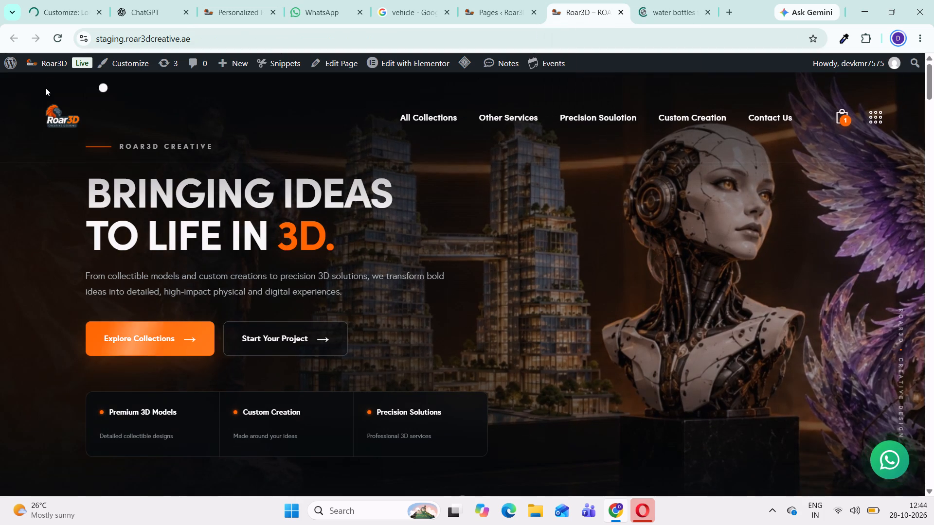
left_click(10, 66)
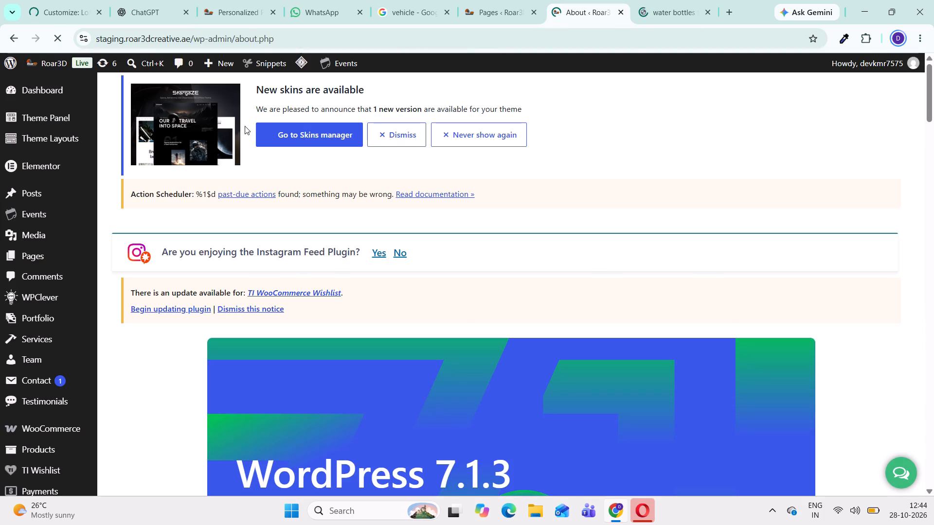
Check the Personalized Prints entry among the roar3dcreative.shop footer categories.
left_click(249, 12)
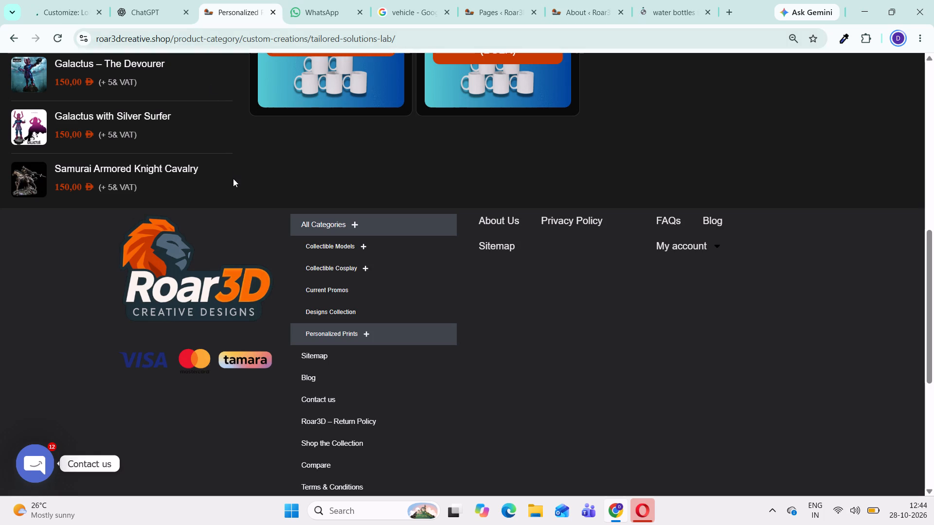
left_click_drag(298, 332, 312, 333)
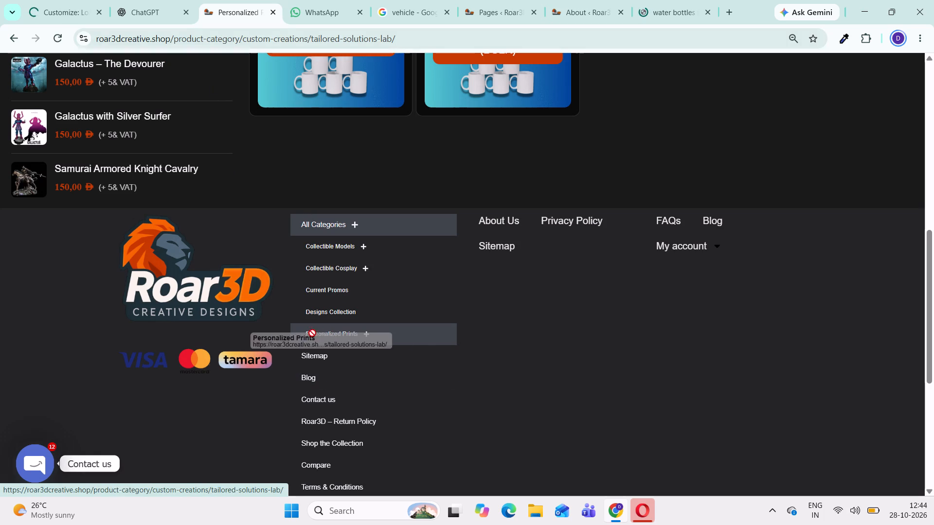
left_click_drag(312, 333, 358, 339)
left_click_drag(303, 331, 359, 335)
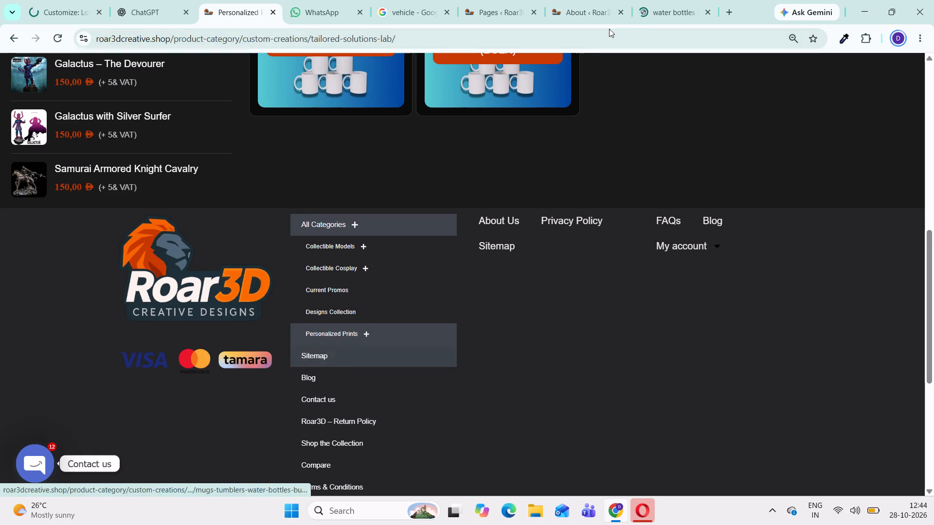
Open the staging site's Pages list and look through both of its pages for Personalized Prints and its sub-category pages.
left_click(649, 19)
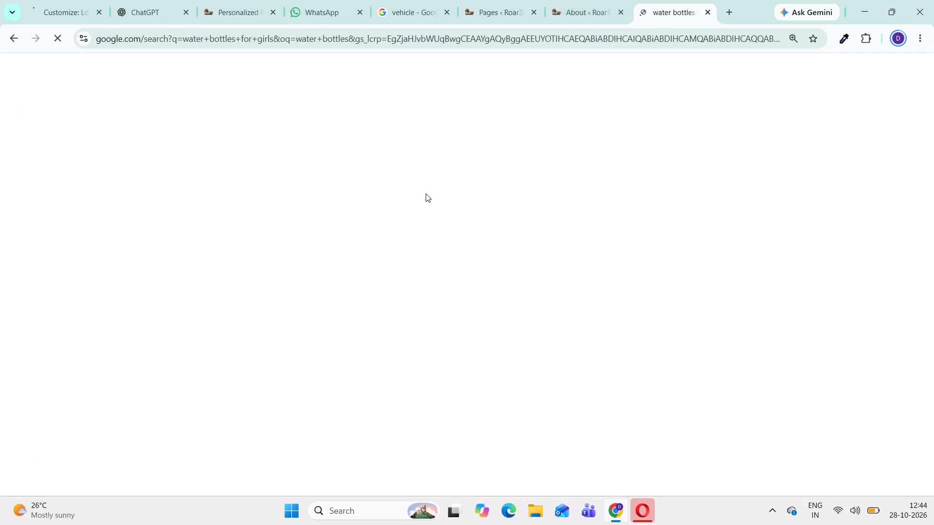
left_click(585, 23)
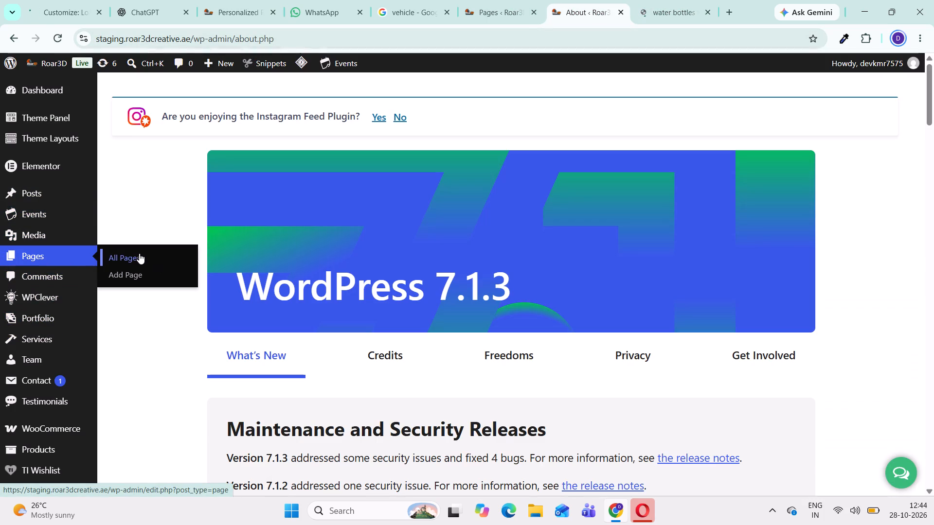
left_click(139, 252)
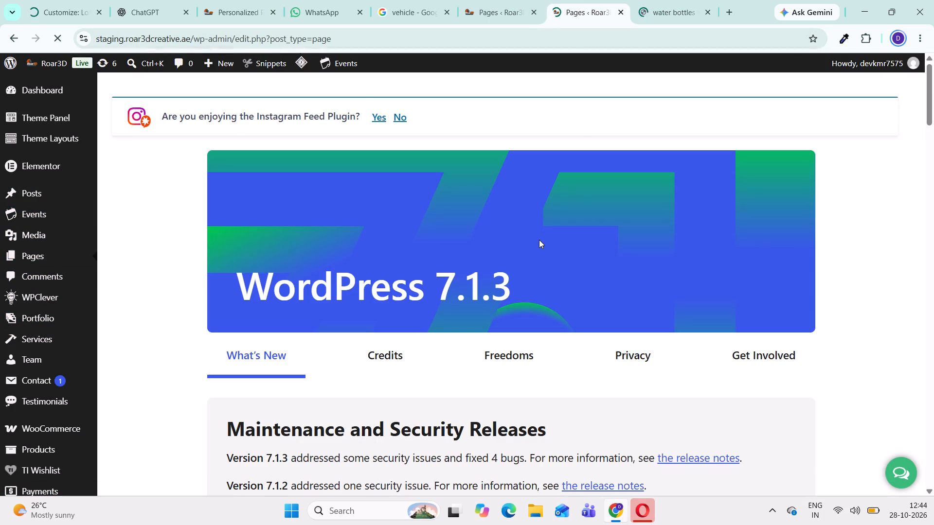
scroll(539, 239, "down", 3)
scroll(490, 305, "down", 1)
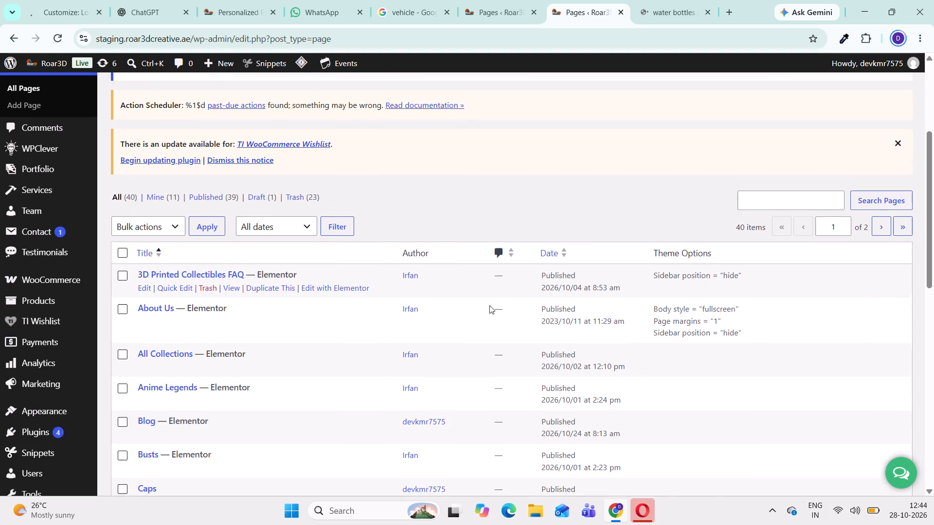
scroll(489, 305, "down", 5)
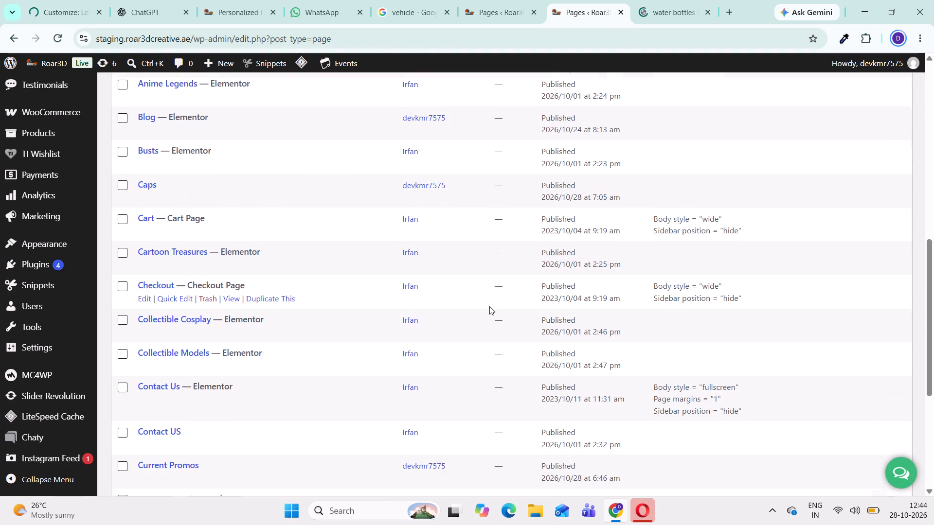
scroll(489, 306, "down", 4)
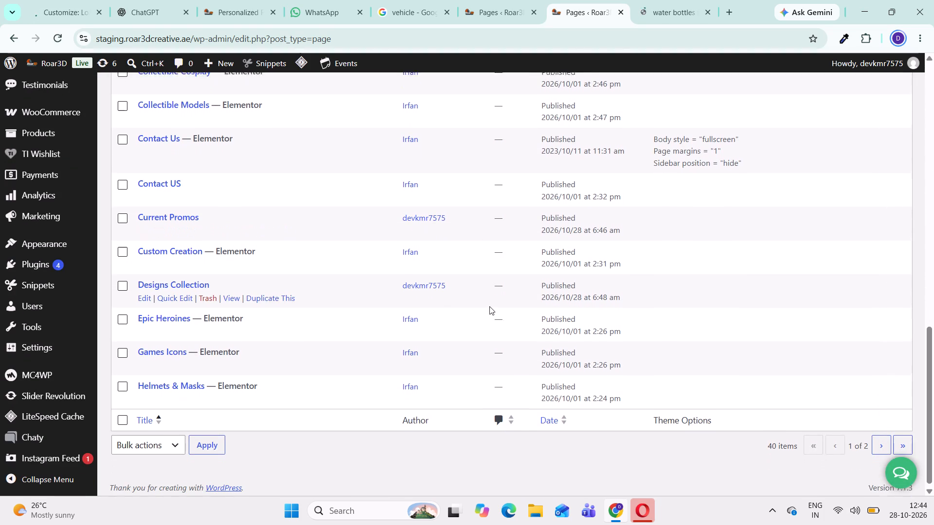
left_click(880, 441)
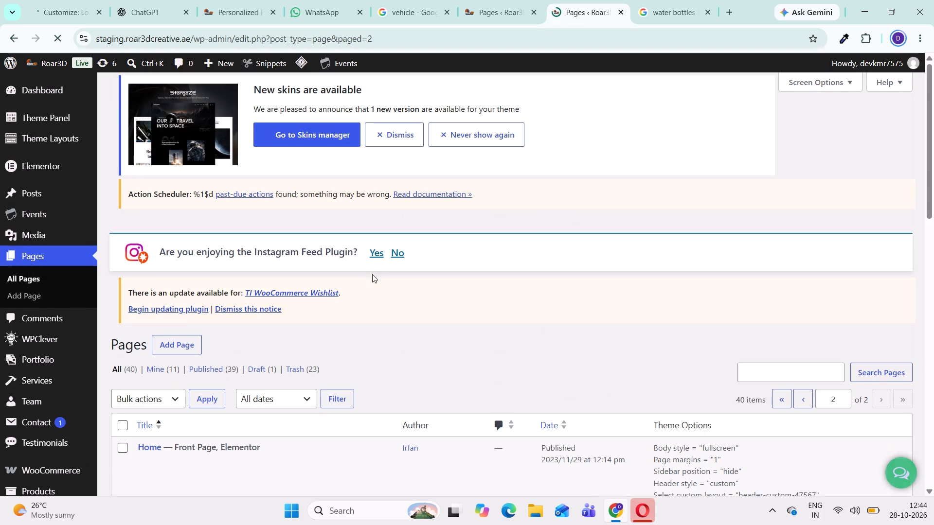
scroll(355, 327, "down", 2)
scroll(314, 385, "down", 5)
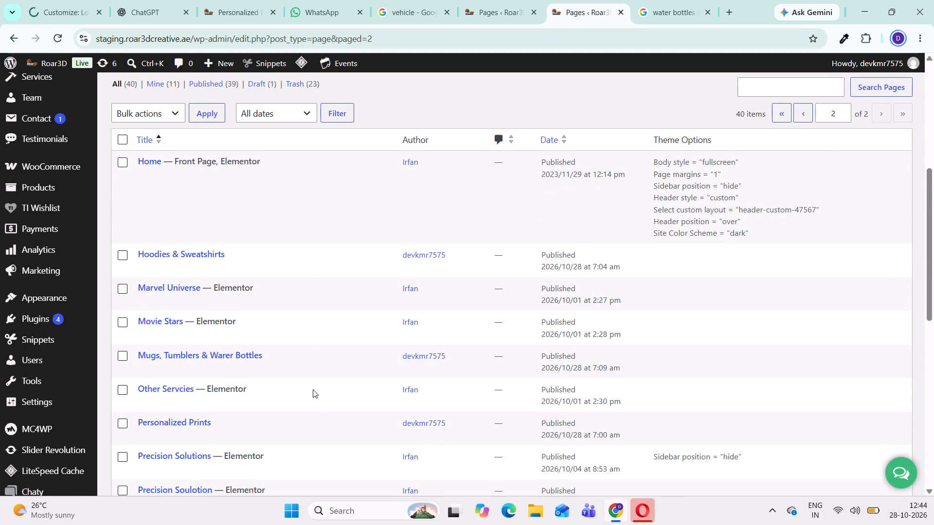
scroll(313, 389, "down", 2)
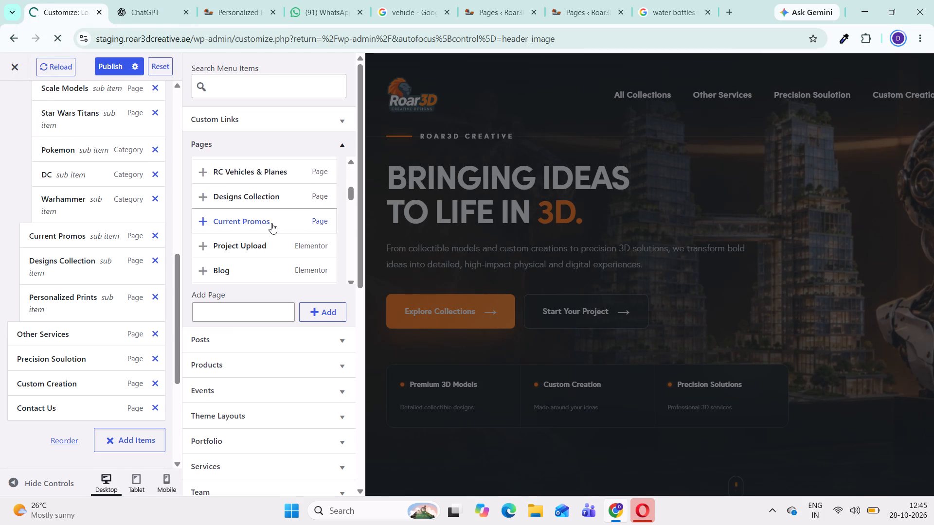
scroll(271, 223, "down", 4)
scroll(271, 223, "up", 4)
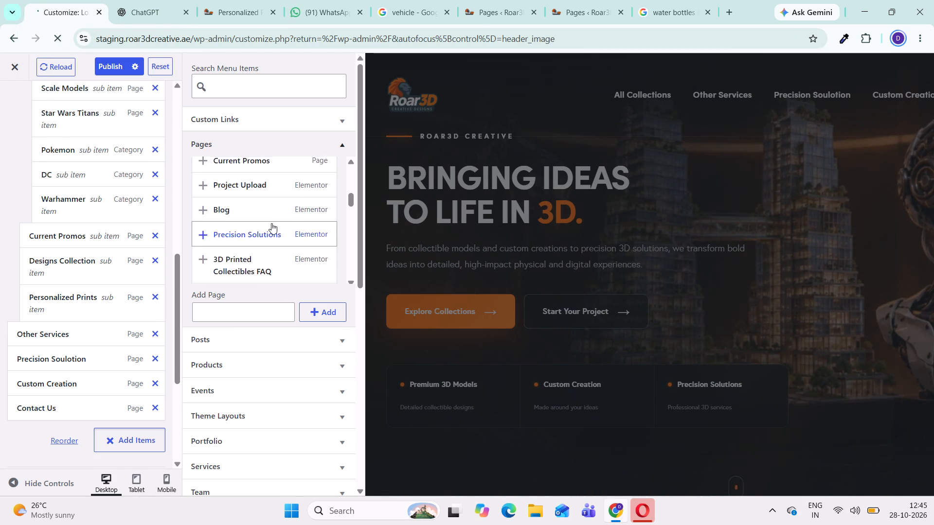
scroll(271, 223, "up", 3)
scroll(271, 223, "down", 2)
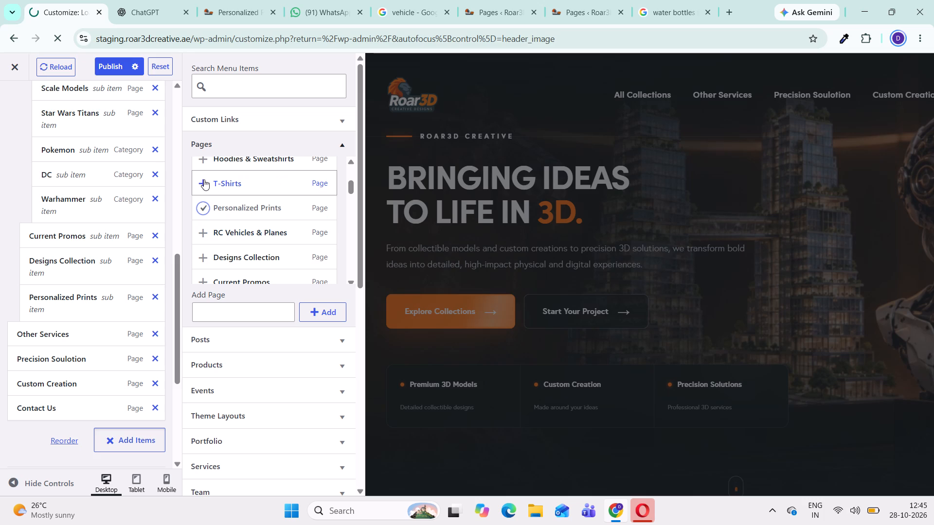
left_click(202, 183)
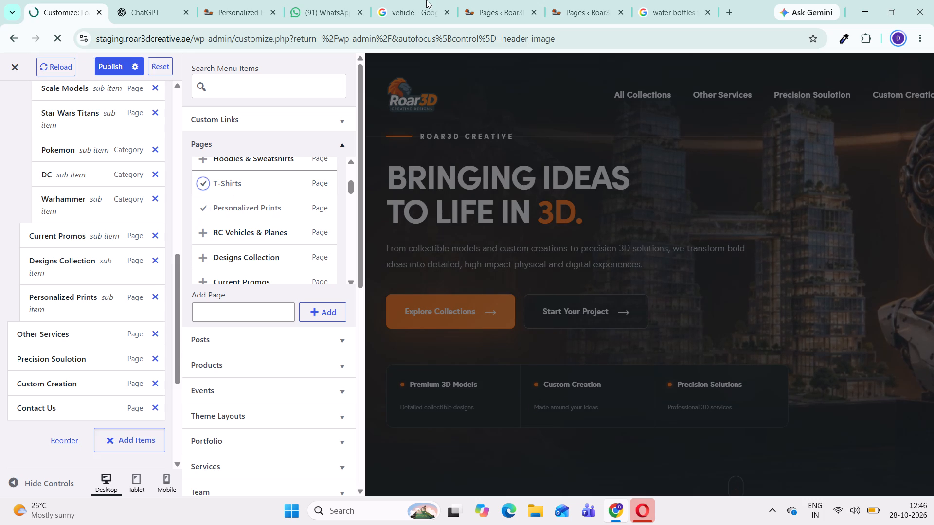
Add the Hoodies & Sweatshirts and Caps pages to the Main Menu, following the sub-category order on the shop site.
left_click(237, 11)
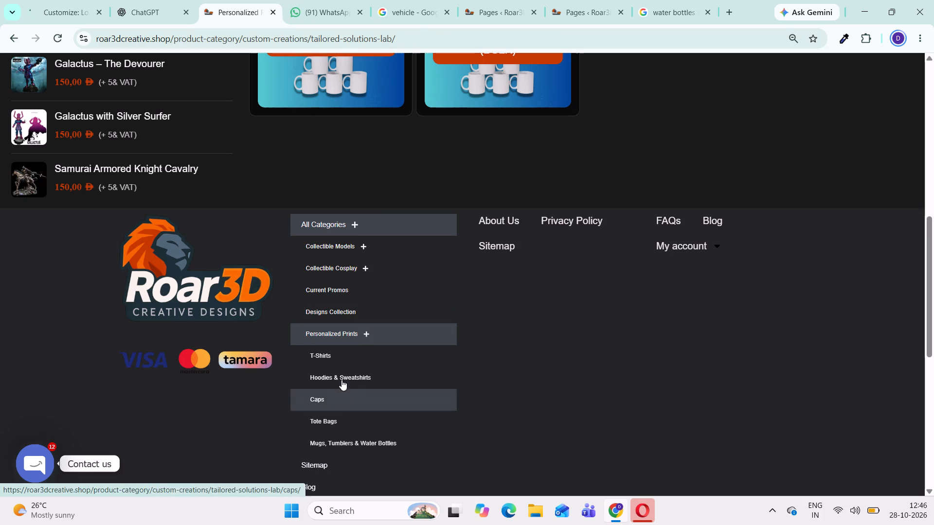
left_click(78, 7)
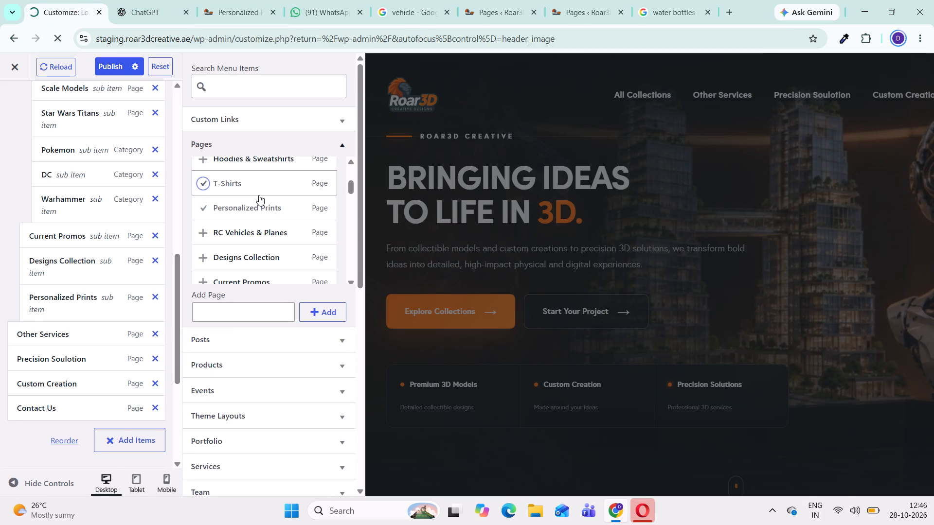
scroll(259, 195, "up", 1)
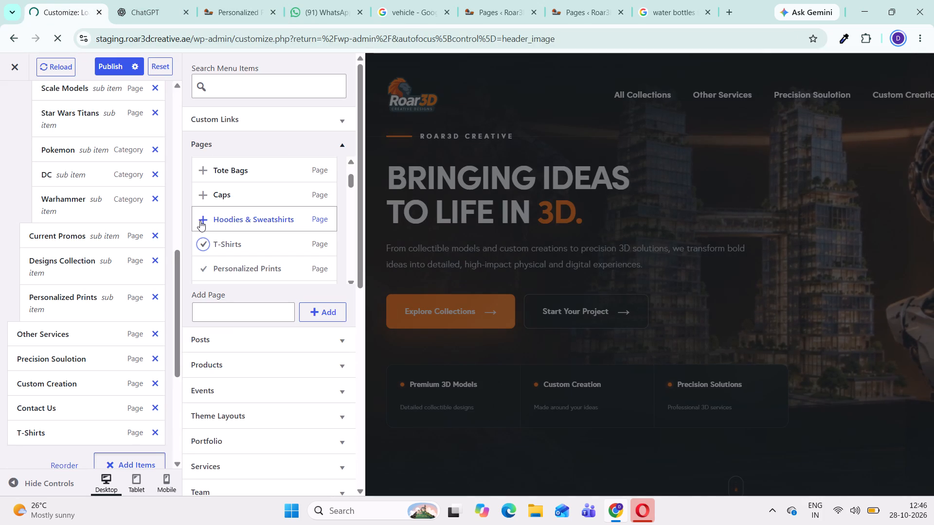
left_click(200, 219)
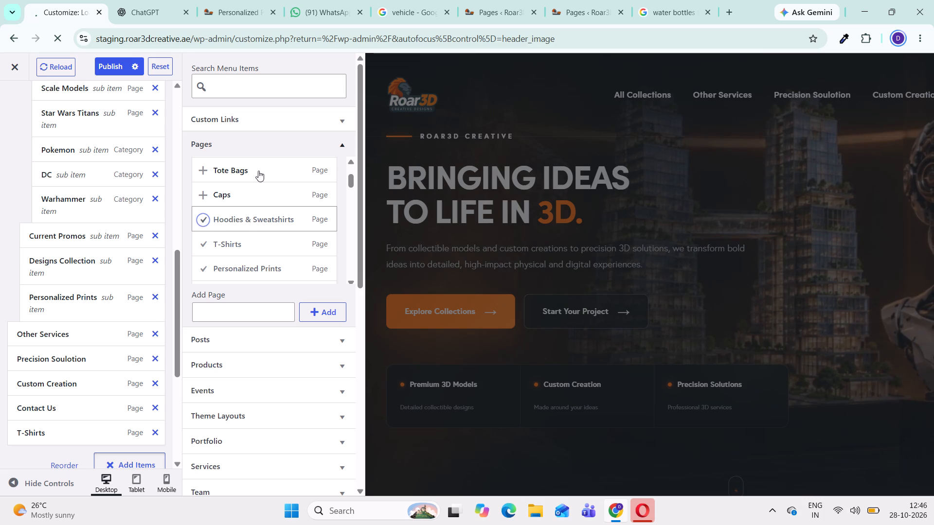
left_click(240, 13)
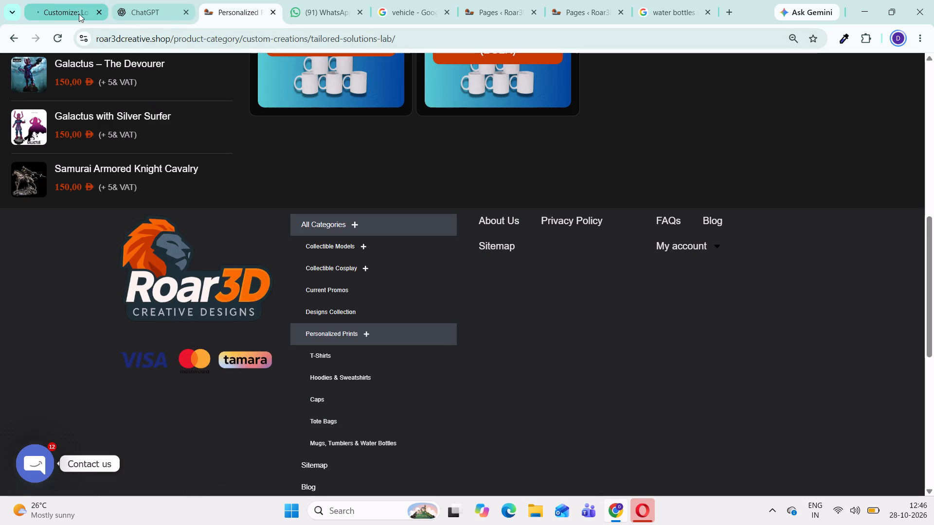
left_click(61, 16)
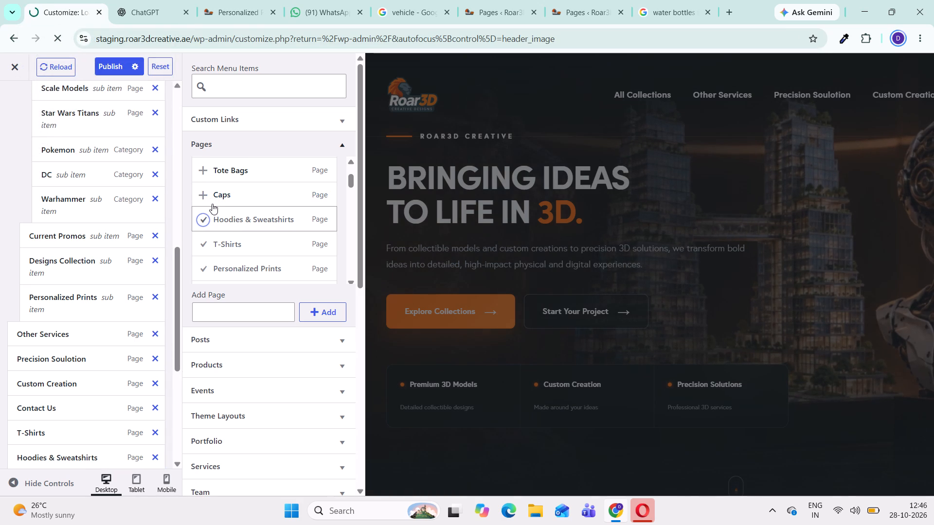
left_click(205, 195)
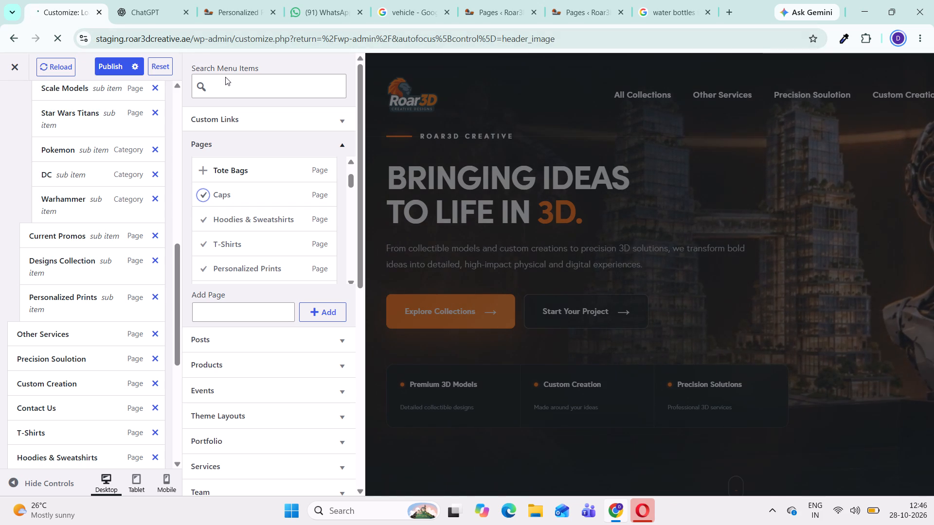
Check the shop site for the remaining Personalized Prints sub-categories and look through the Customizer's available pages for them.
left_click(231, 14)
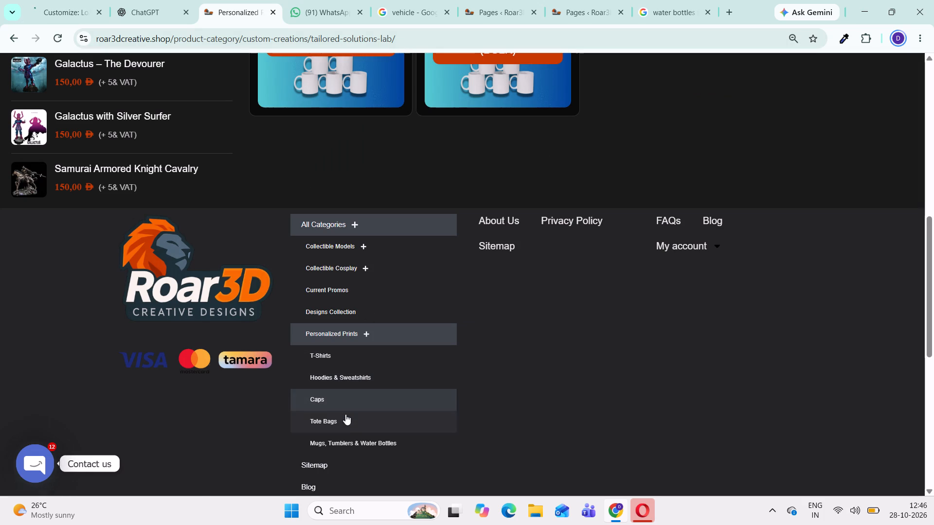
scroll(361, 419, "down", 1)
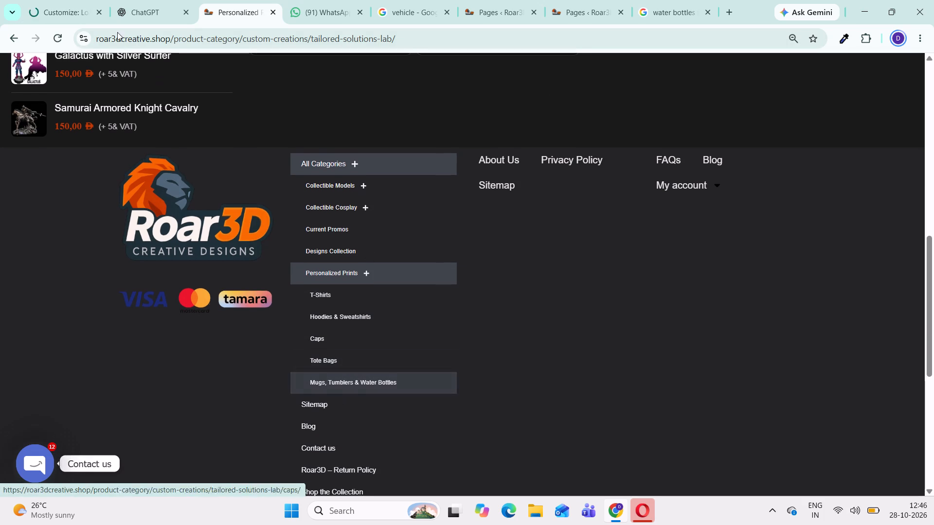
left_click(59, 13)
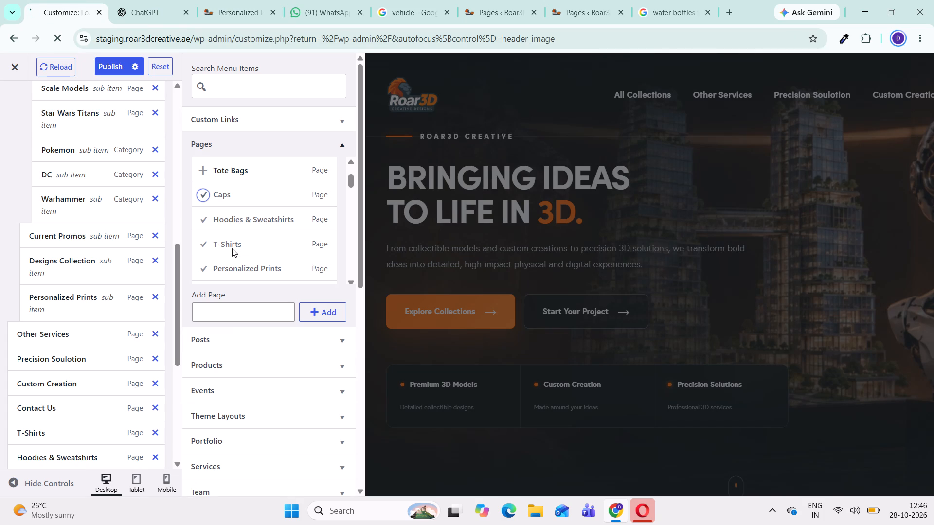
scroll(239, 237, "down", 3)
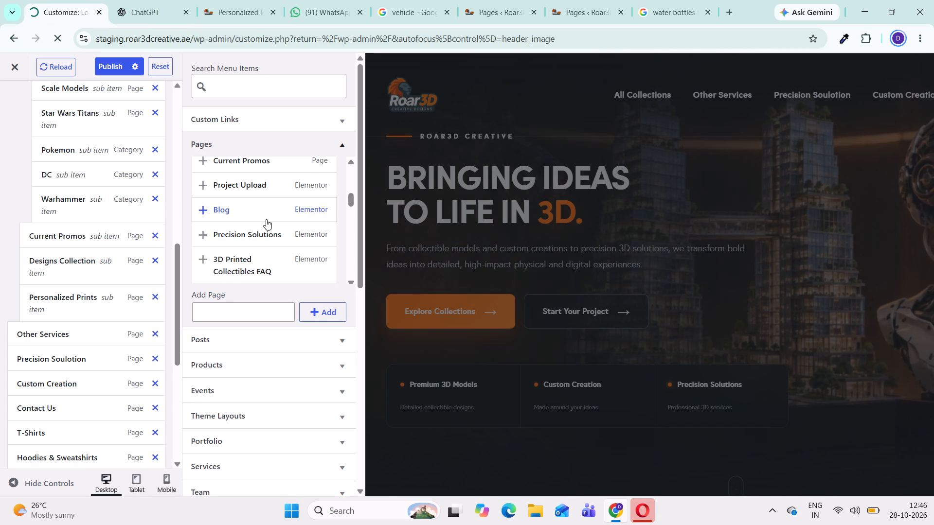
scroll(266, 219, "down", 1)
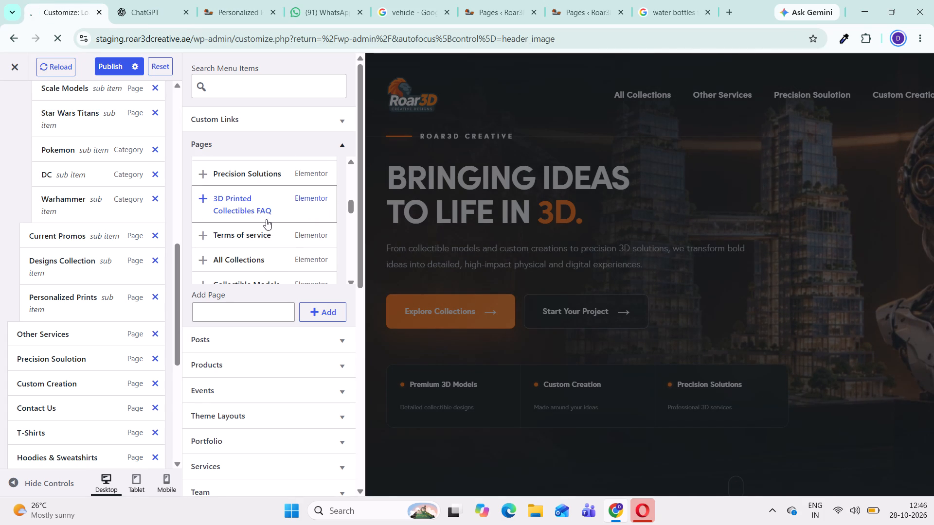
scroll(266, 219, "down", 5)
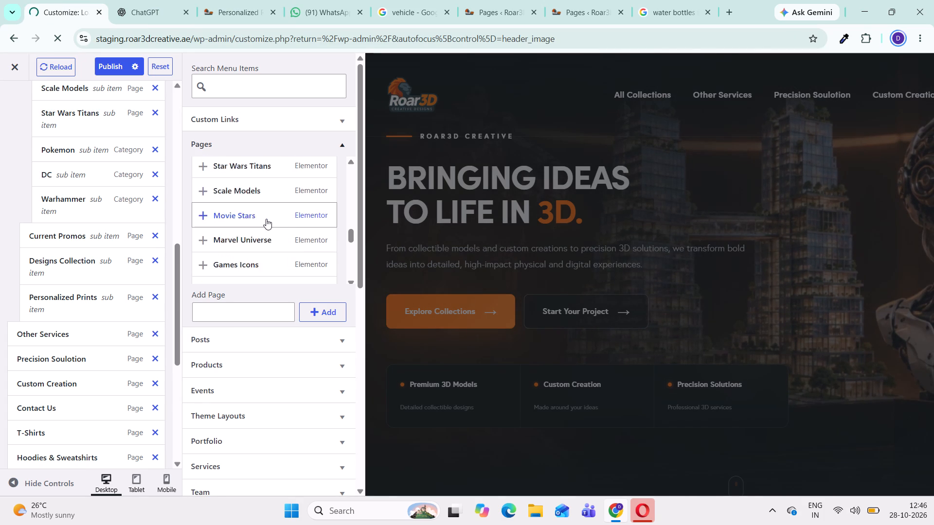
scroll(266, 219, "up", 1)
scroll(266, 219, "down", 2)
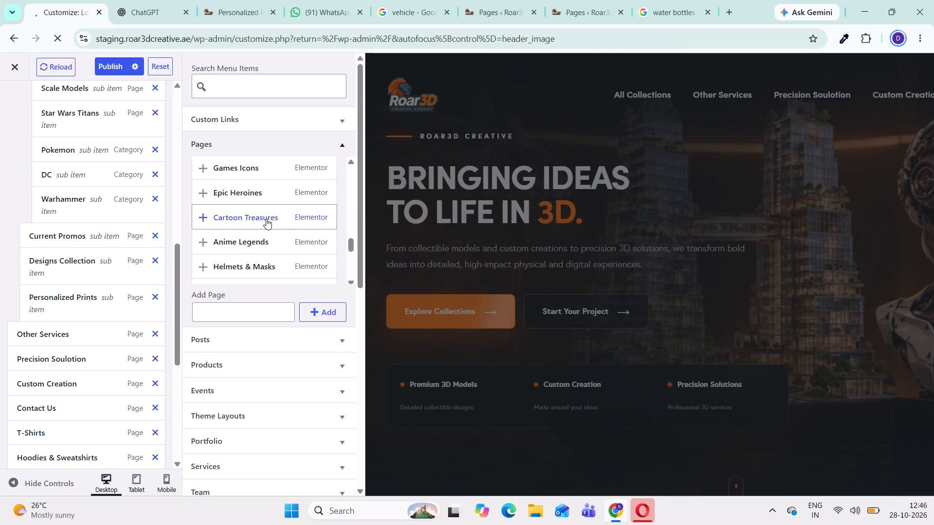
scroll(266, 219, "down", 5)
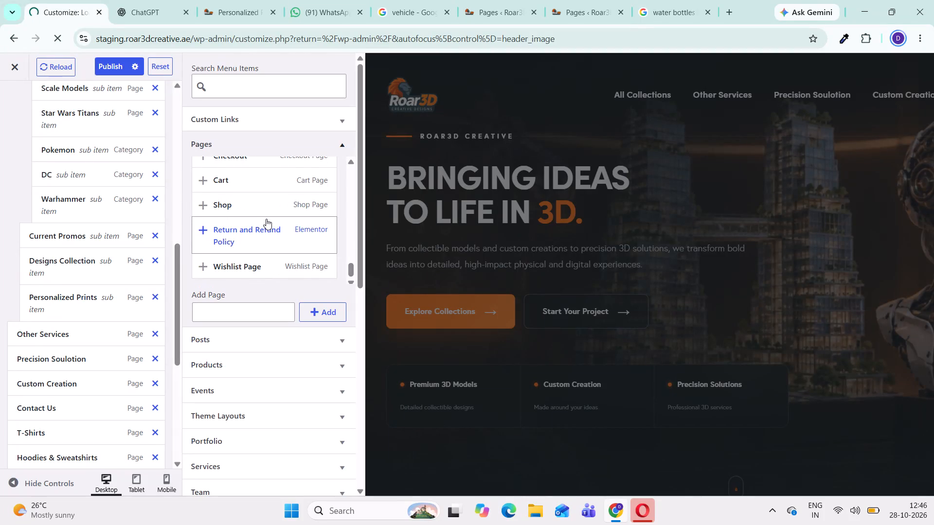
scroll(266, 219, "up", 6)
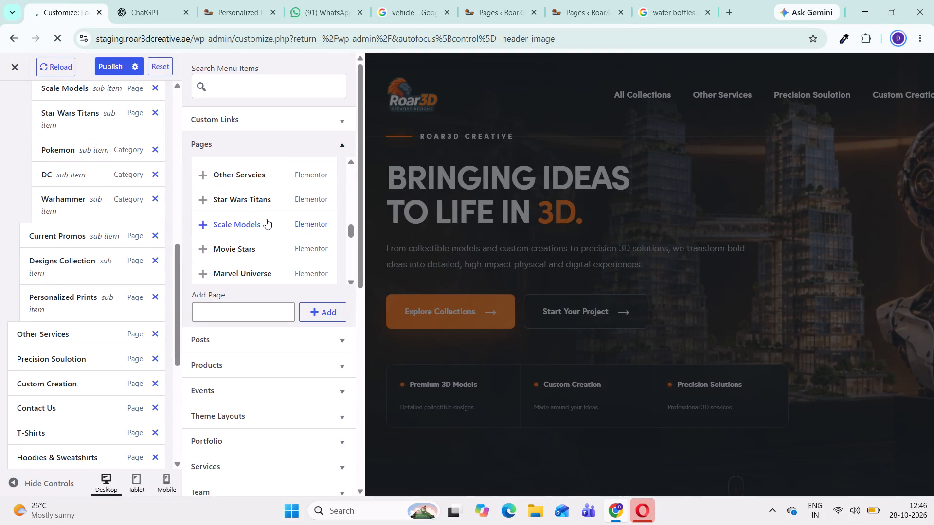
scroll(266, 219, "up", 4)
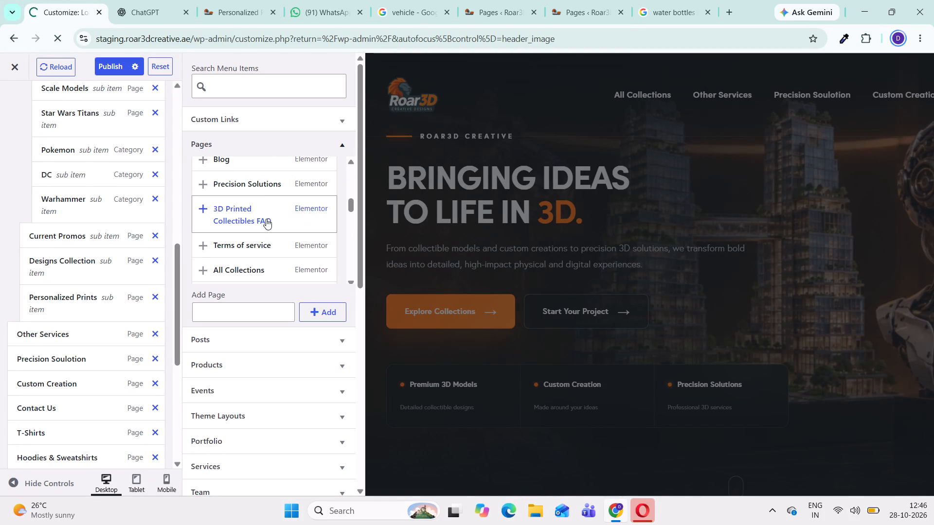
scroll(266, 219, "up", 3)
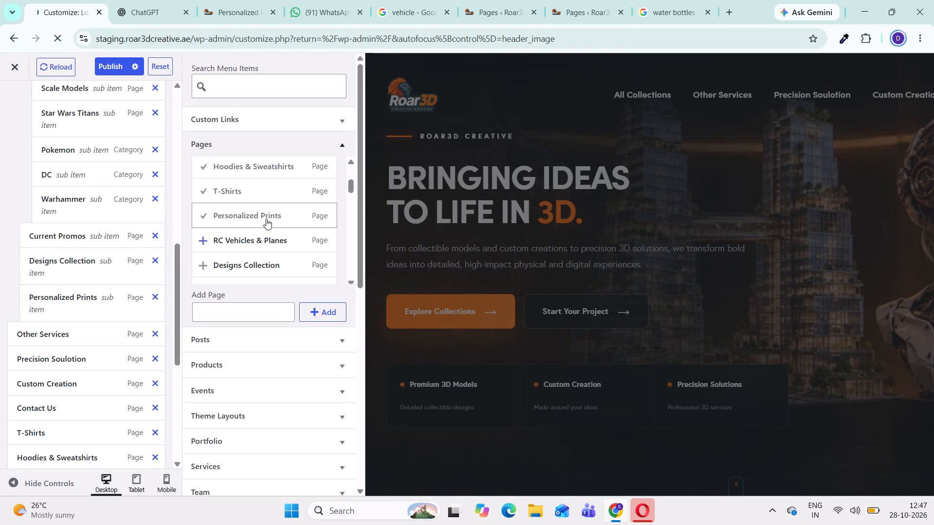
scroll(266, 219, "up", 2)
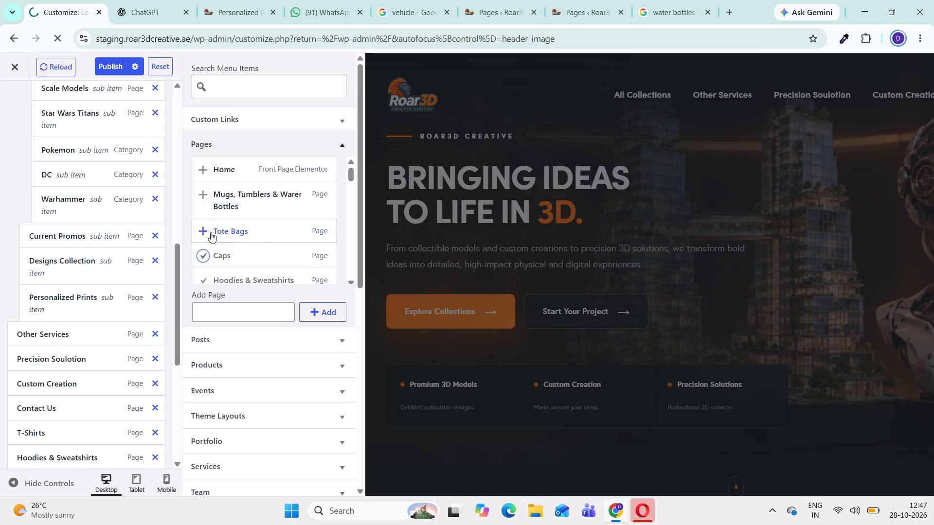
Add the Tote Bags and Mugs, Tumblers & Warer Bottles pages to the Main Menu.
left_click(201, 229)
left_click(200, 193)
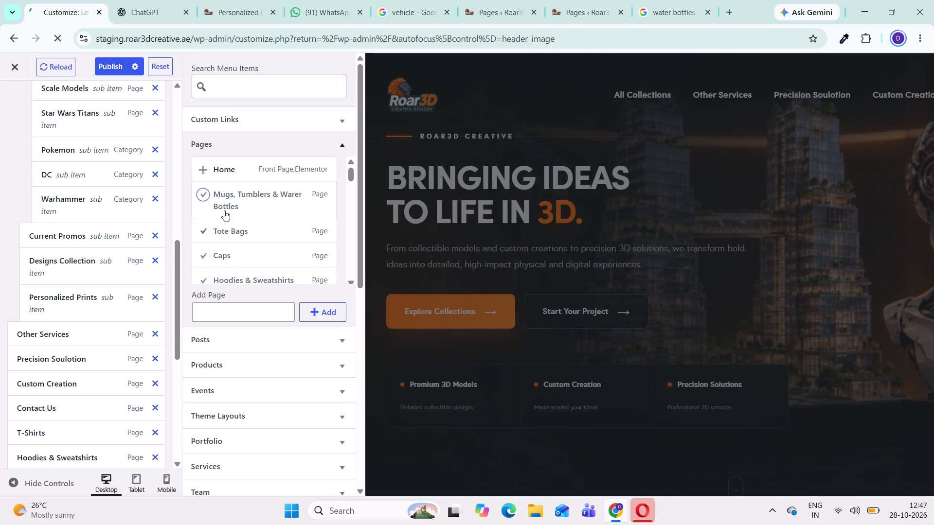
Review the newly added pages at the end of the Main Menu against the shop site's Personalized Prints sub-categories.
scroll(94, 273, "down", 2)
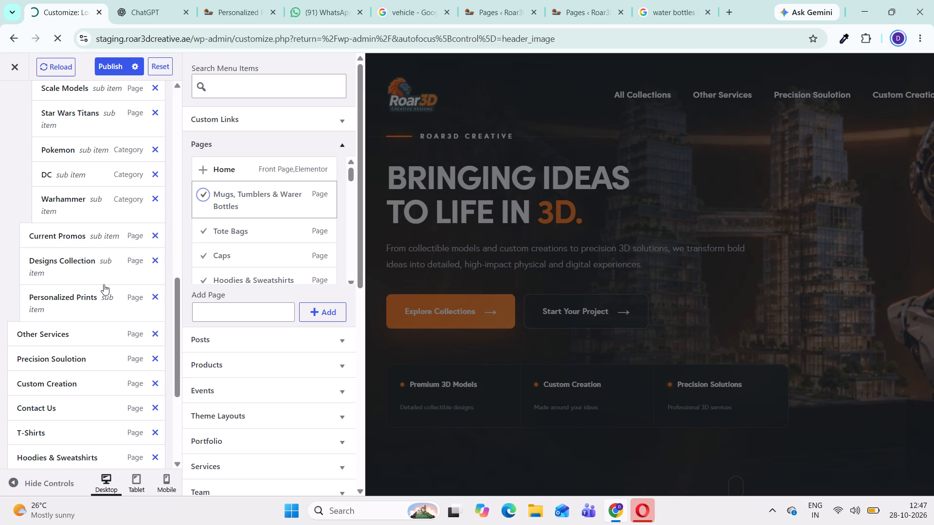
scroll(105, 288, "down", 5)
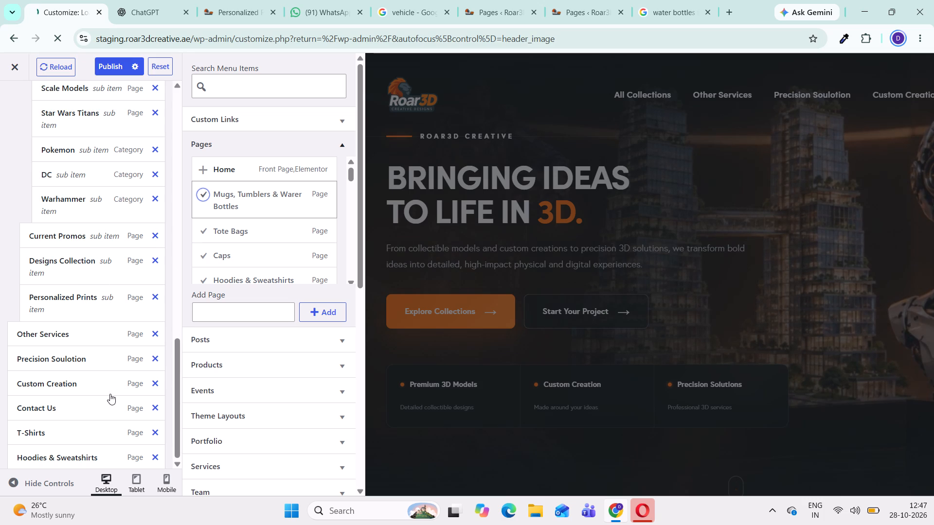
scroll(152, 383, "down", 1)
scroll(93, 307, "up", 2)
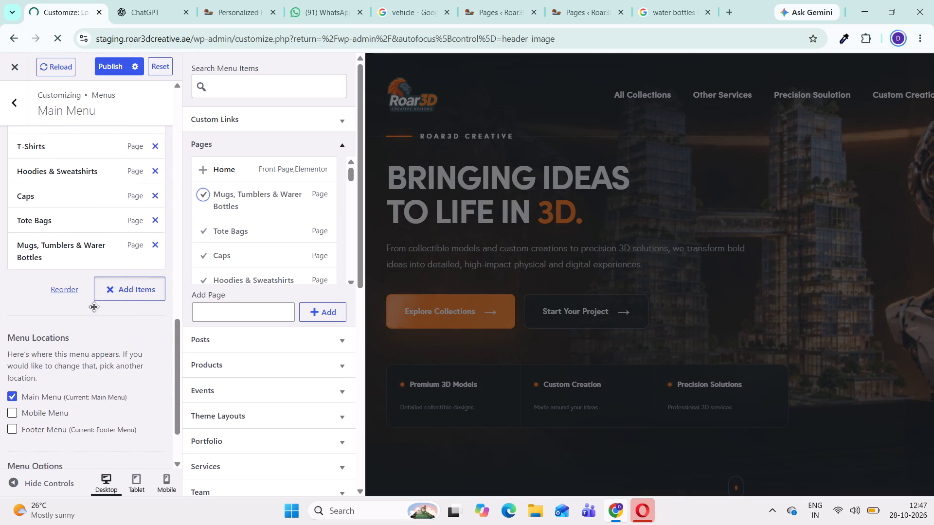
scroll(70, 258, "up", 1)
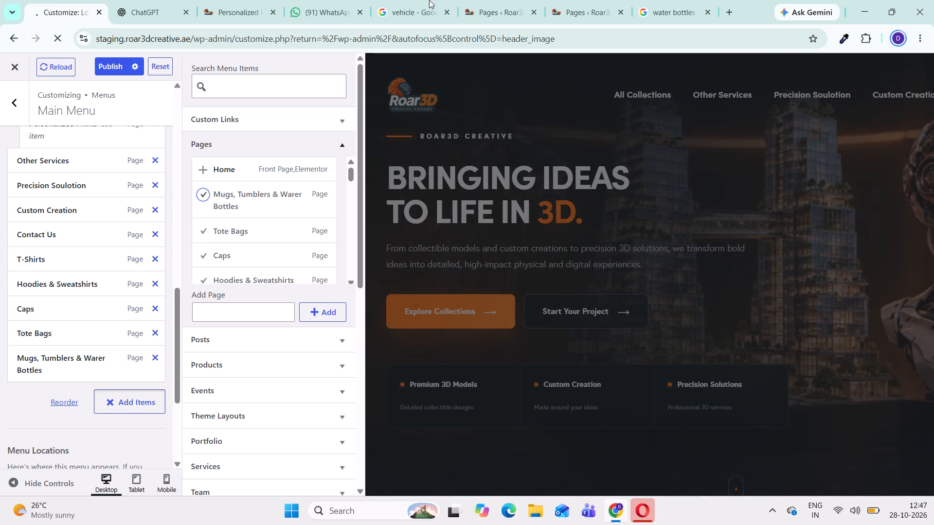
left_click(210, 14)
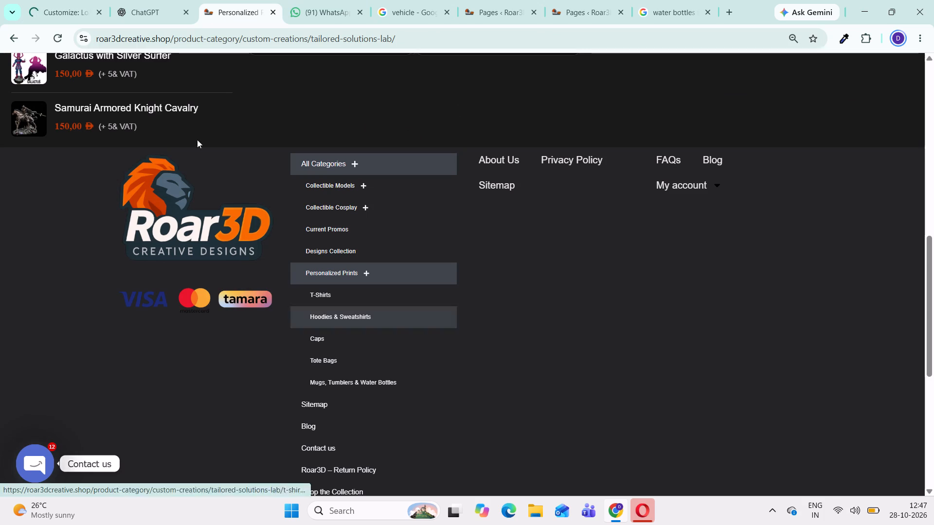
left_click(64, 16)
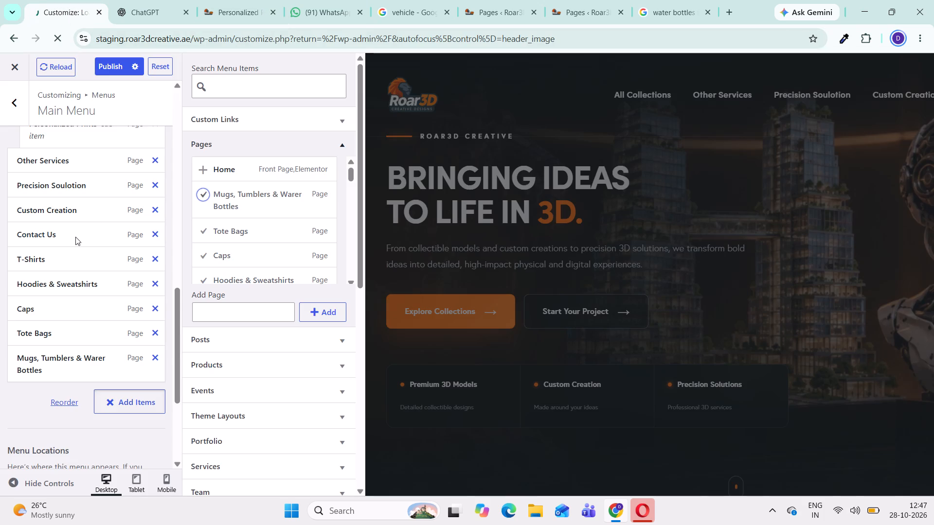
scroll(95, 242, "up", 2)
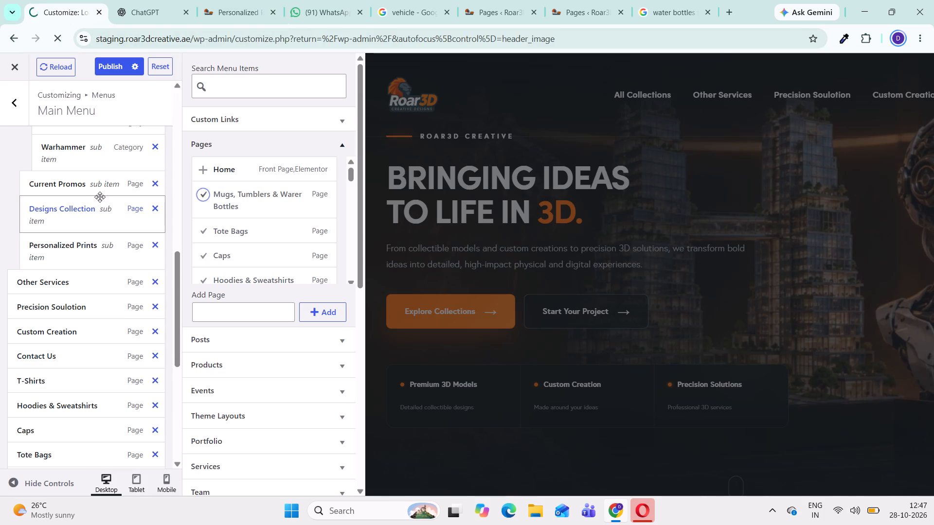
Nest the T-Shirts page under Personalized Prints in the Main Menu, with Caps as a sub-item directly below it.
scroll(100, 249, "down", 1)
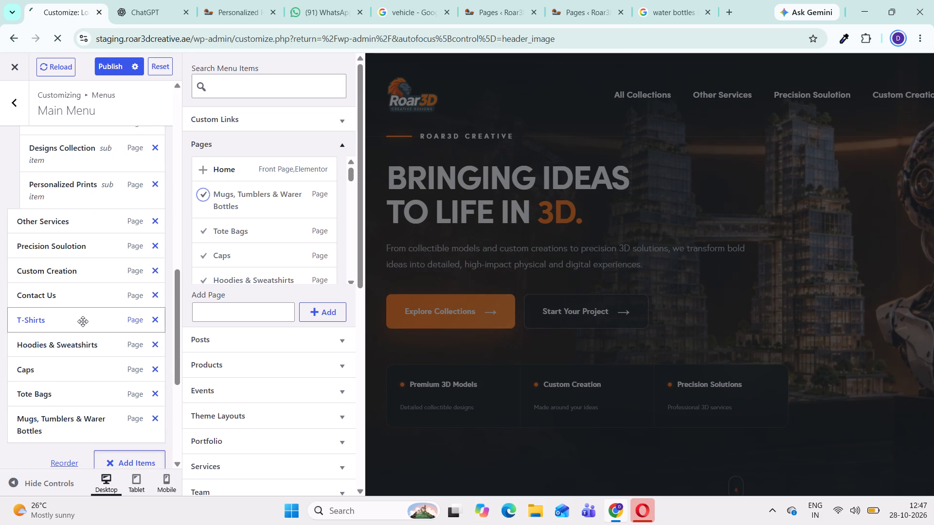
scroll(83, 320, "up", 1)
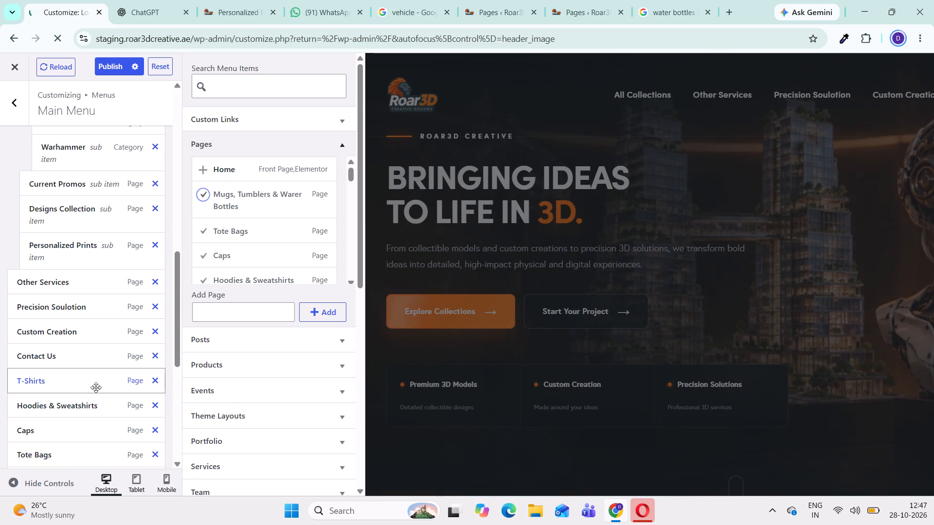
left_click_drag(122, 382, 128, 343)
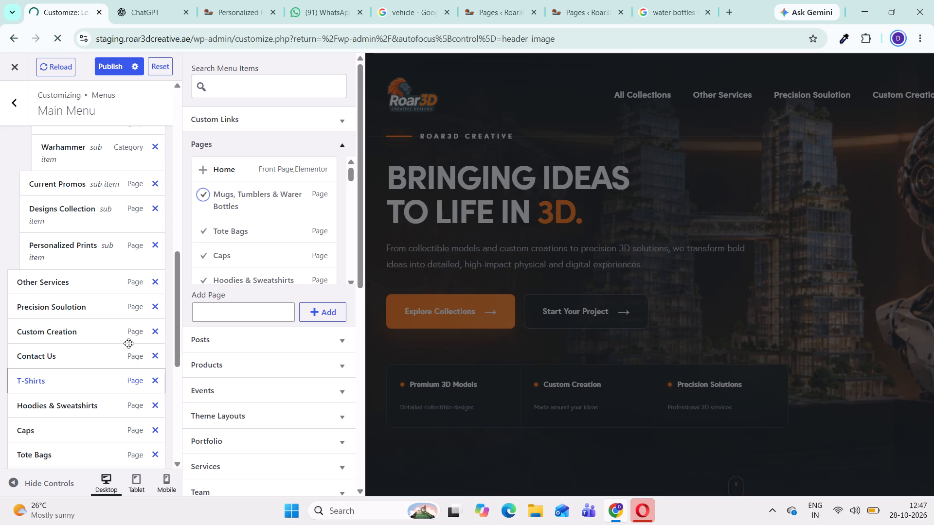
left_click_drag(128, 343, 131, 313)
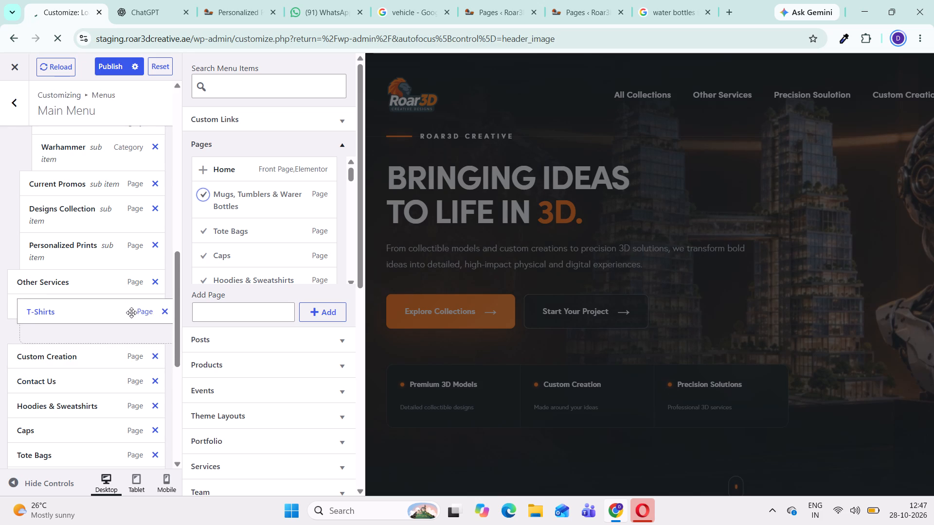
left_click_drag(131, 313, 131, 310)
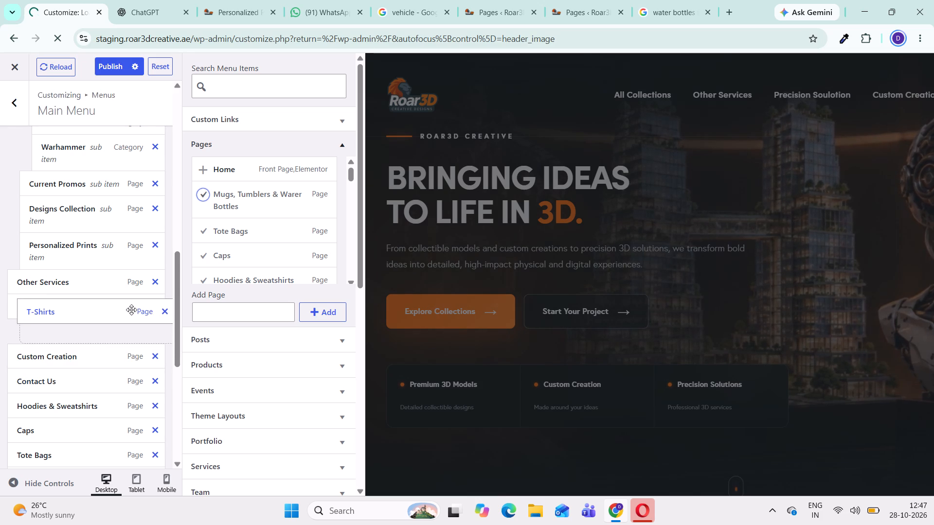
left_click_drag(131, 310, 144, 279)
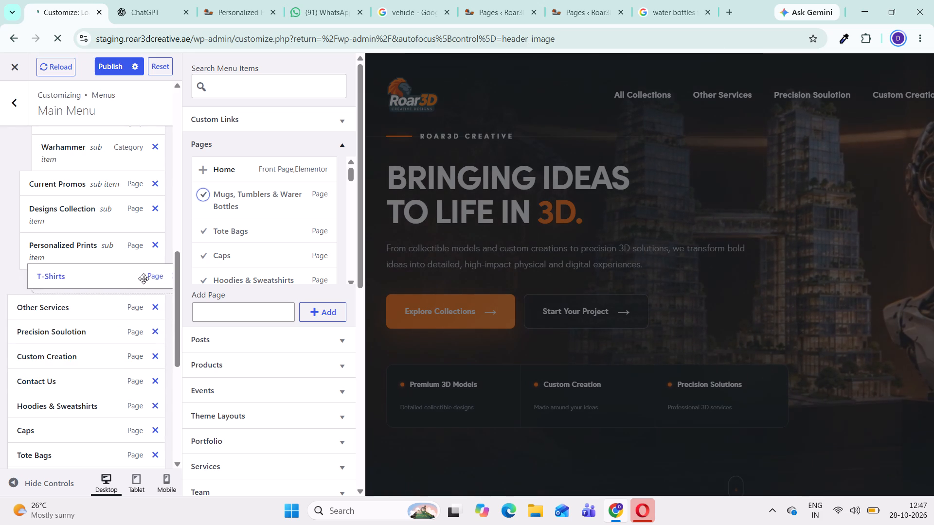
left_click_drag(144, 279, 145, 284)
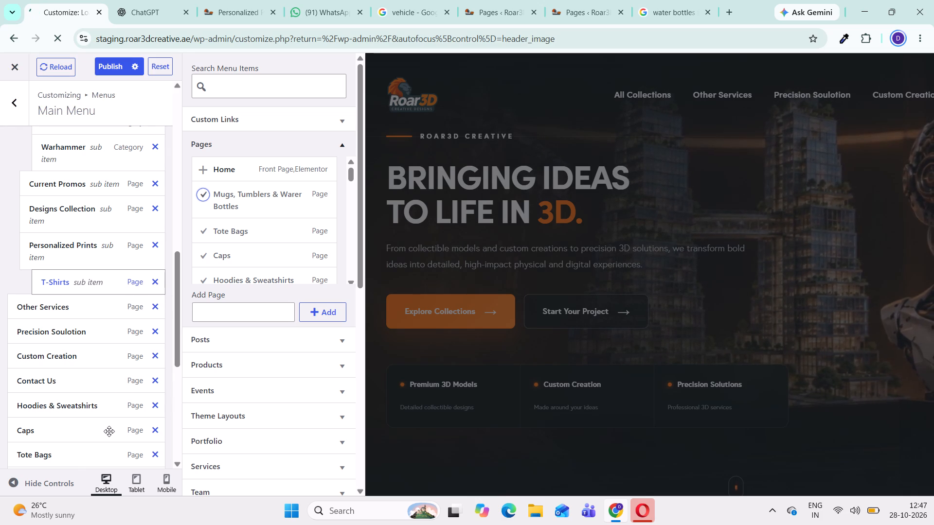
left_click_drag(109, 429, 121, 323)
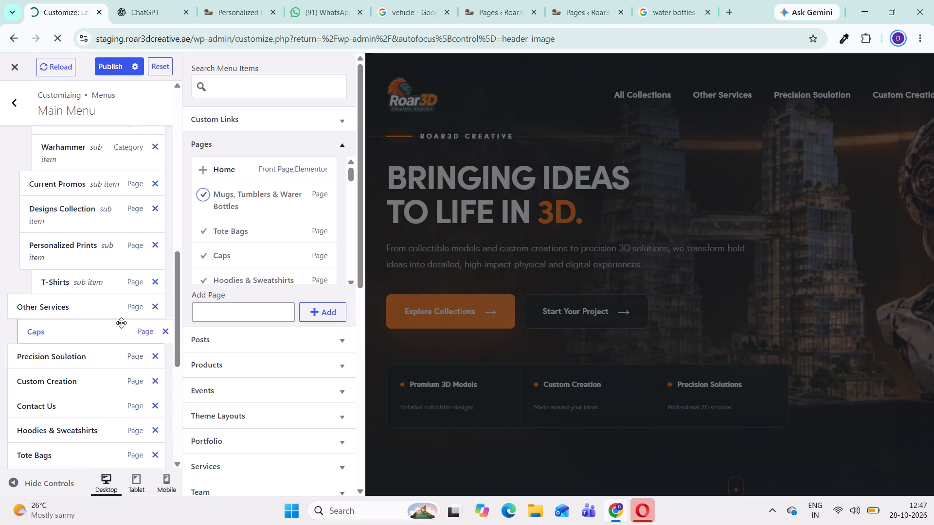
left_click_drag(121, 323, 134, 305)
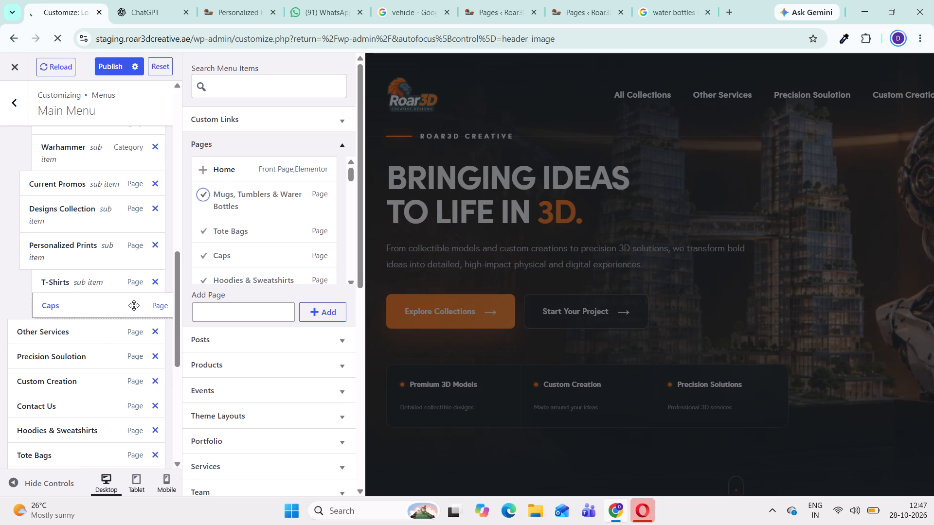
left_click_drag(134, 305, 133, 307)
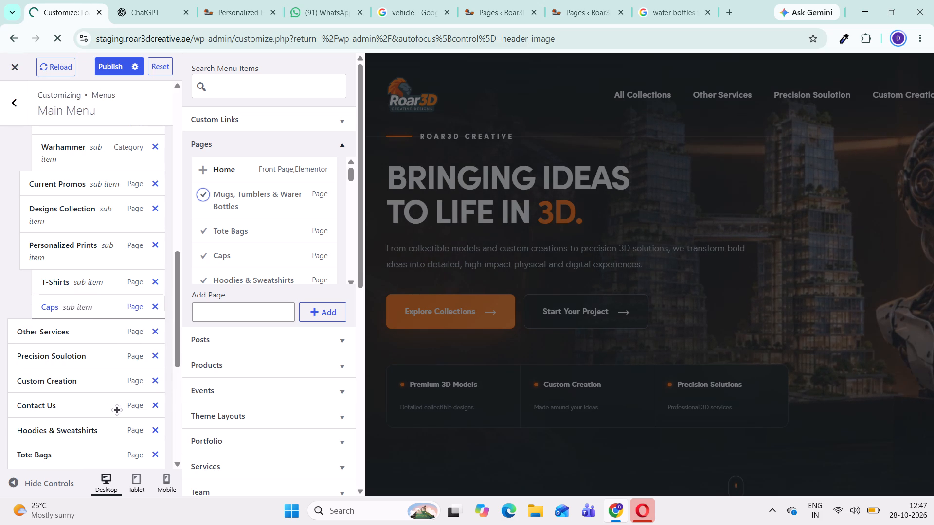
Check the sub-category order on the shop site and nest Tote Bags under Personalized Prints, directly below Caps.
scroll(117, 410, "down", 1)
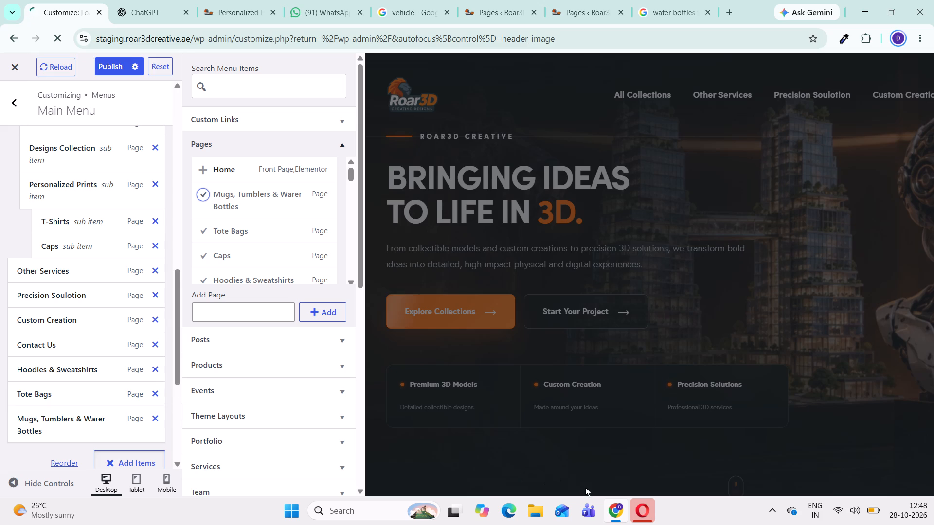
left_click(239, 10)
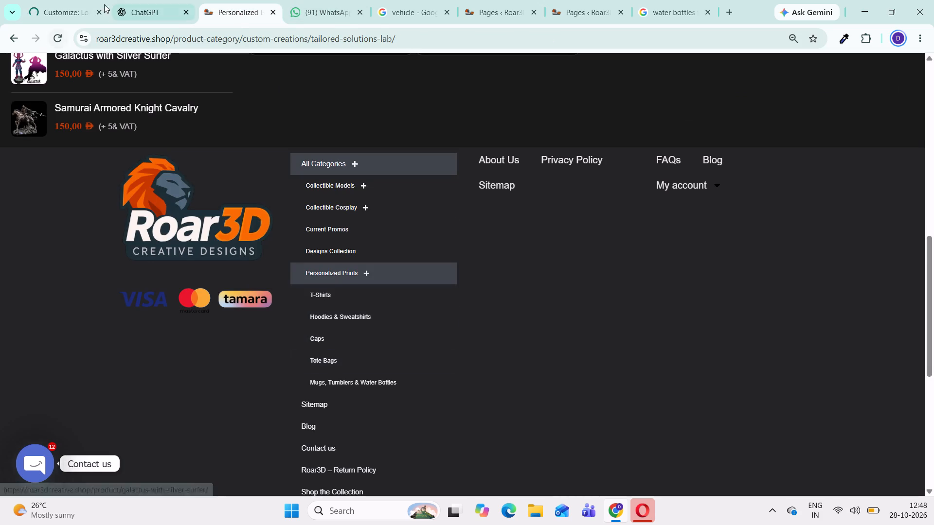
left_click(58, 12)
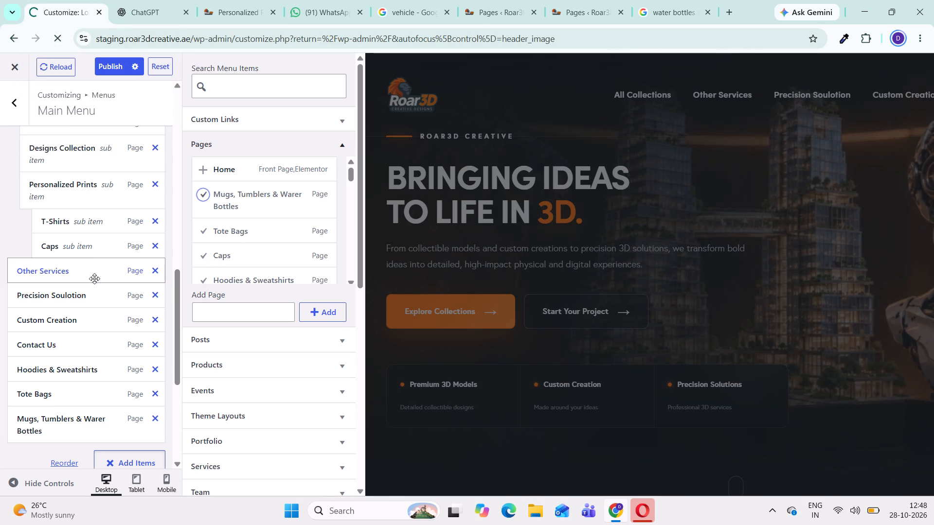
left_click(229, 10)
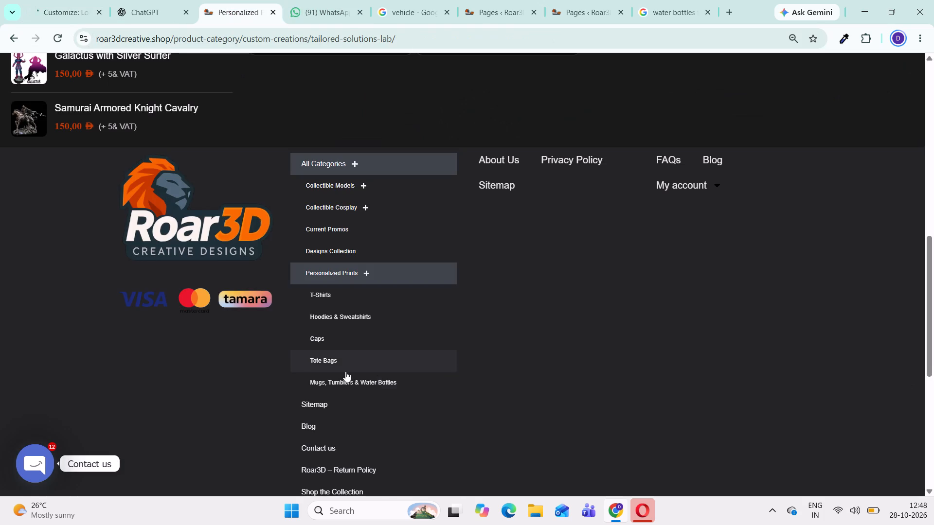
left_click(54, 15)
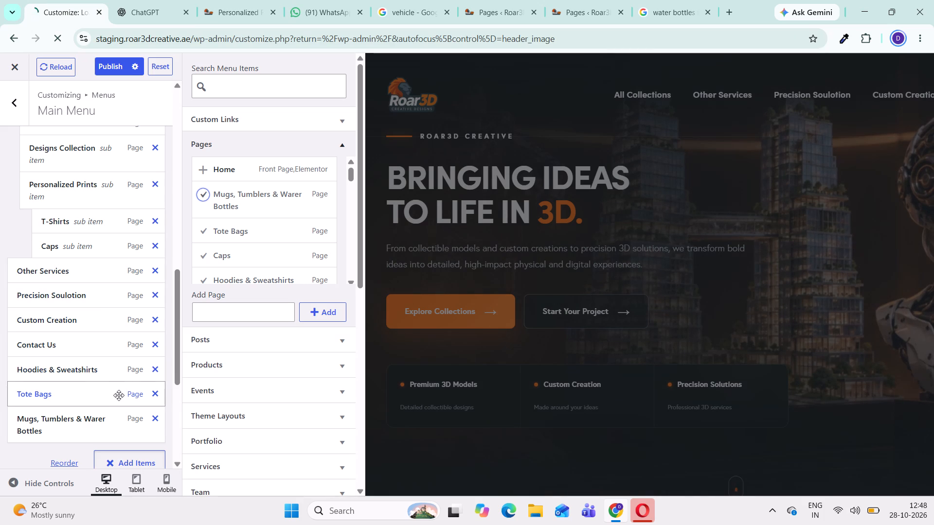
left_click_drag(119, 395, 135, 276)
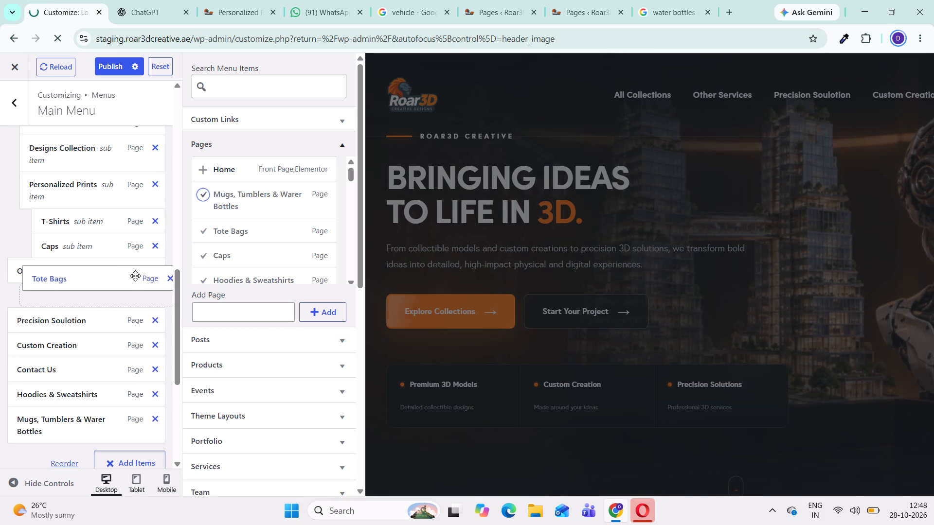
left_click_drag(135, 276, 143, 272)
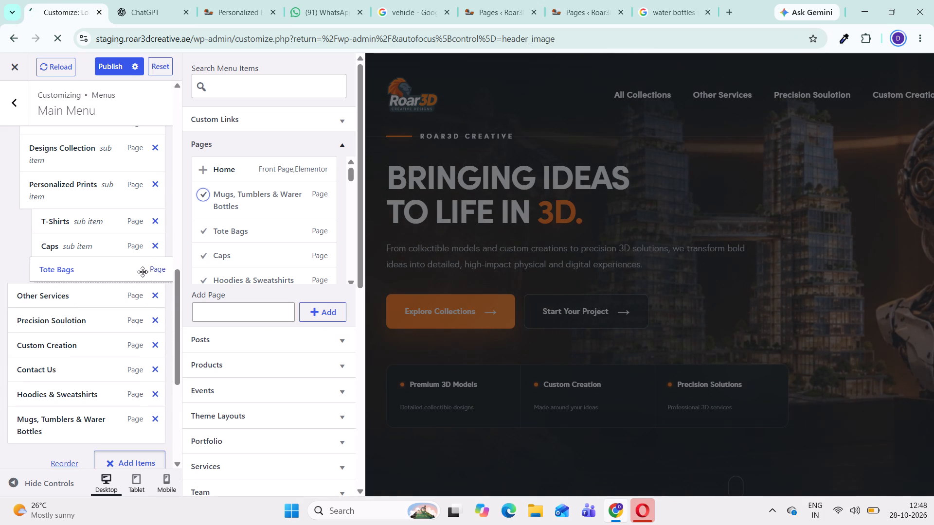
left_click_drag(143, 272, 144, 271)
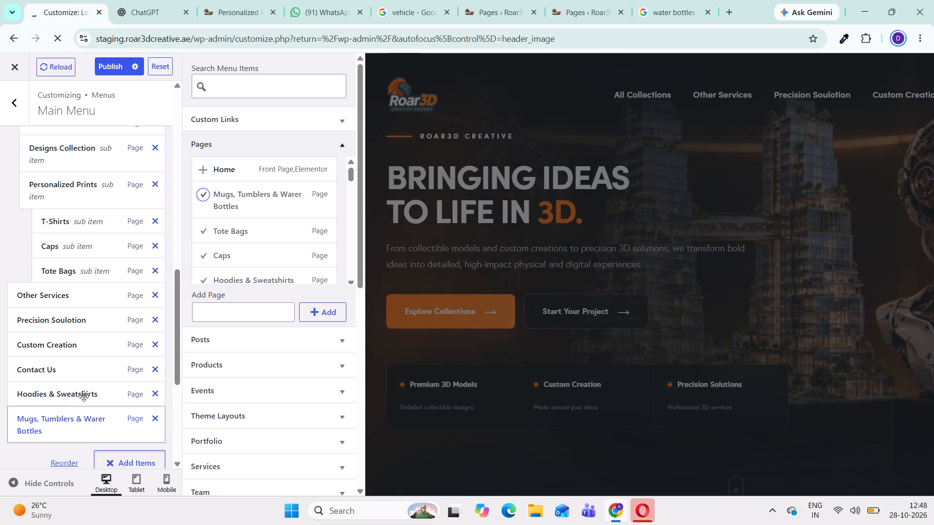
Nest Hoodies & Sweatshirts and Mugs, Tumblers & Warer Bottles under Personalized Prints, in that order below Tote Bags.
left_click_drag(84, 396, 96, 302)
left_click_drag(96, 302, 107, 281)
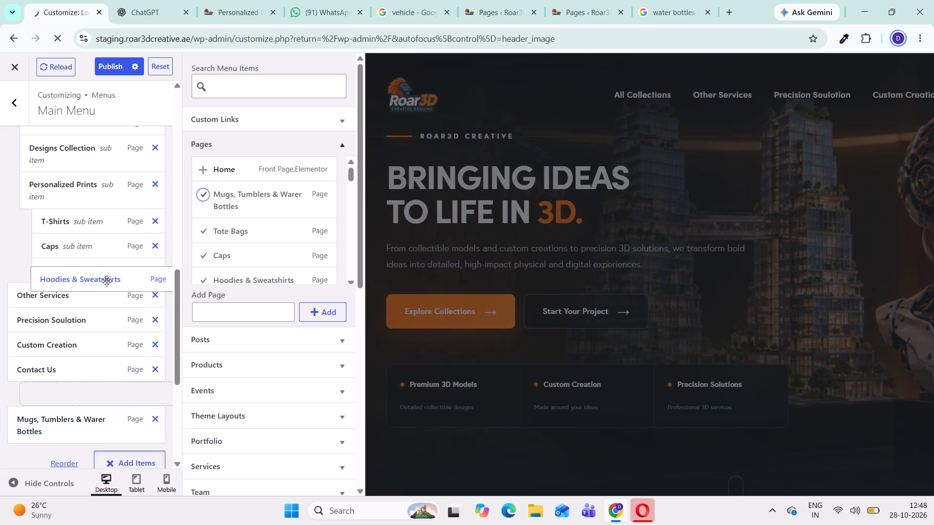
left_click_drag(107, 281, 108, 281)
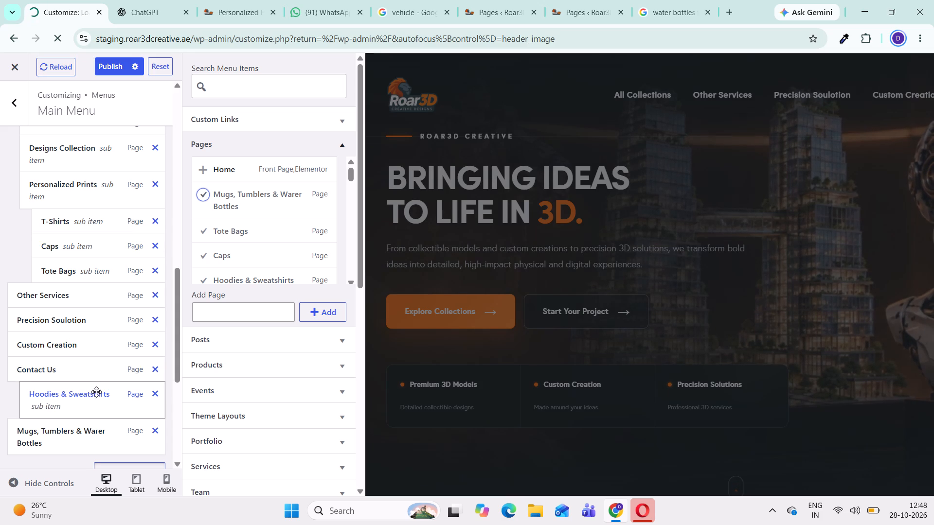
left_click_drag(97, 399, 108, 295)
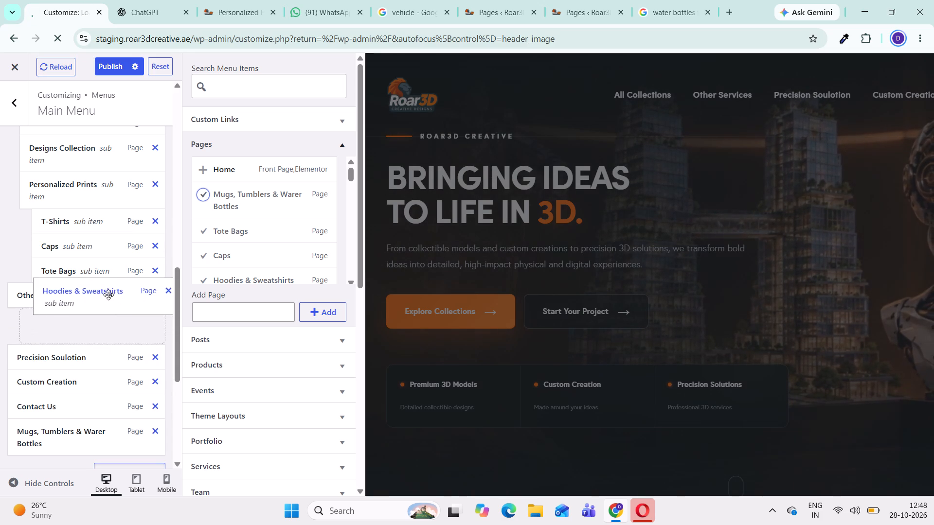
left_click_drag(108, 295, 108, 300)
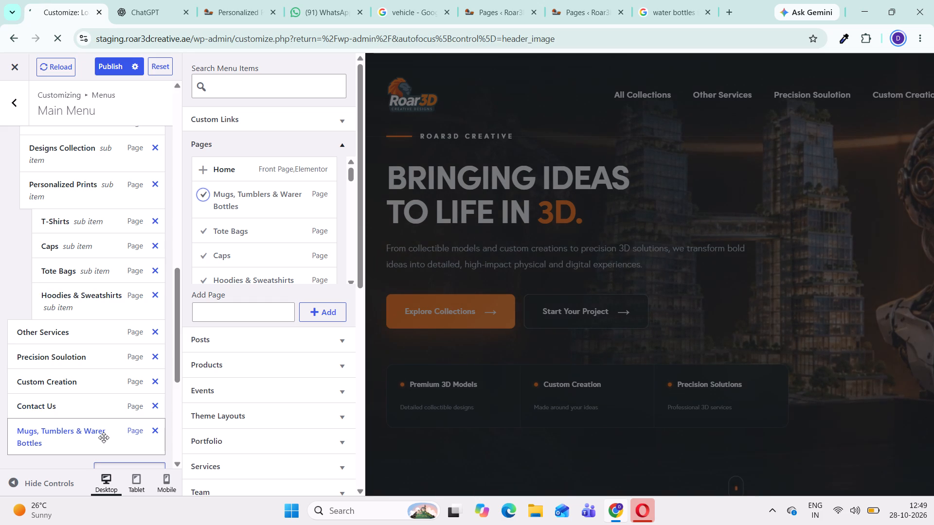
left_click_drag(104, 437, 129, 338)
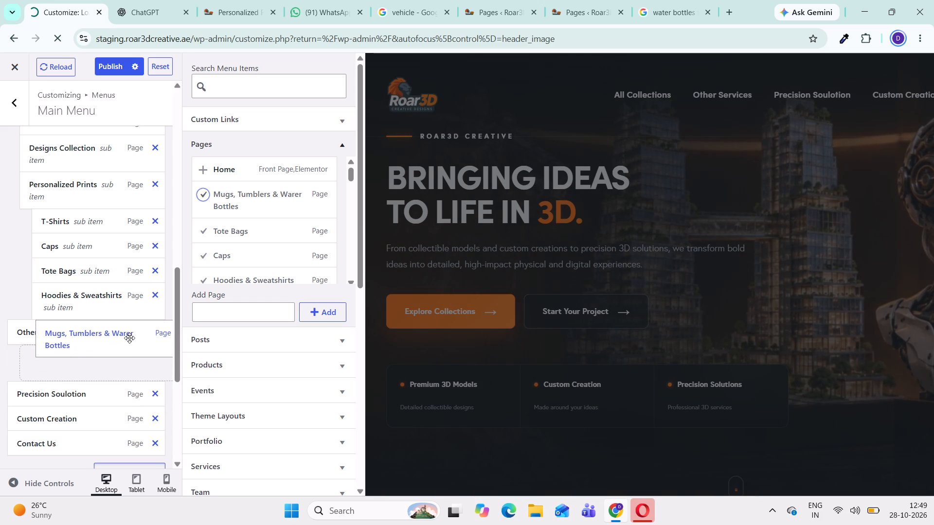
left_click_drag(129, 338, 126, 334)
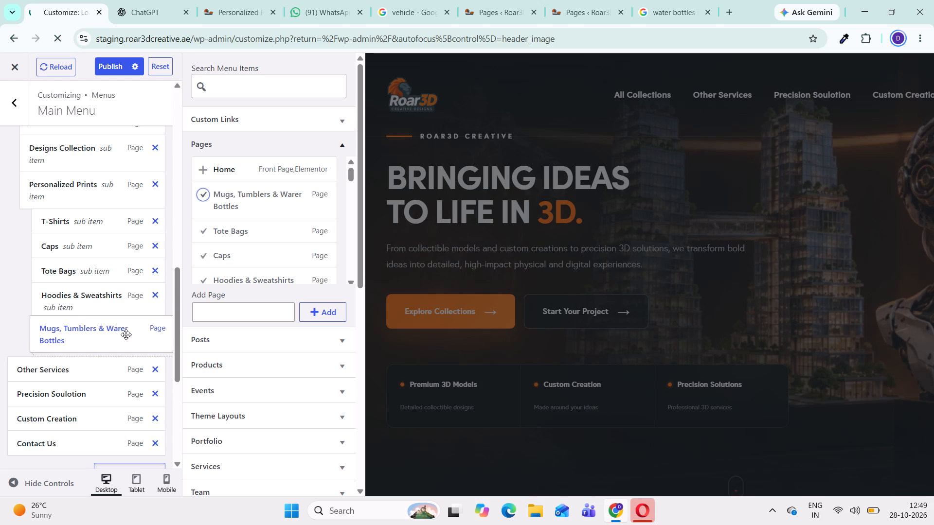
left_click_drag(126, 334, 129, 339)
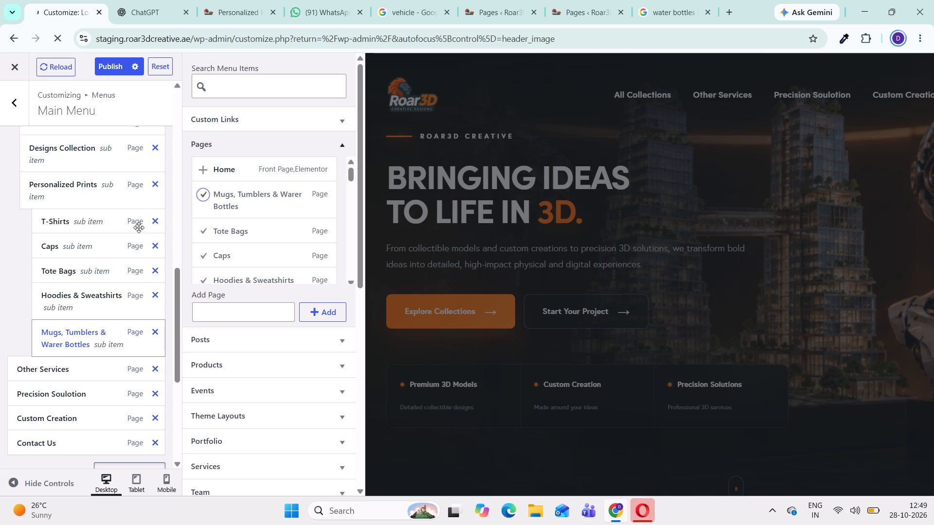
Publish the Main Menu changes.
left_click(105, 68)
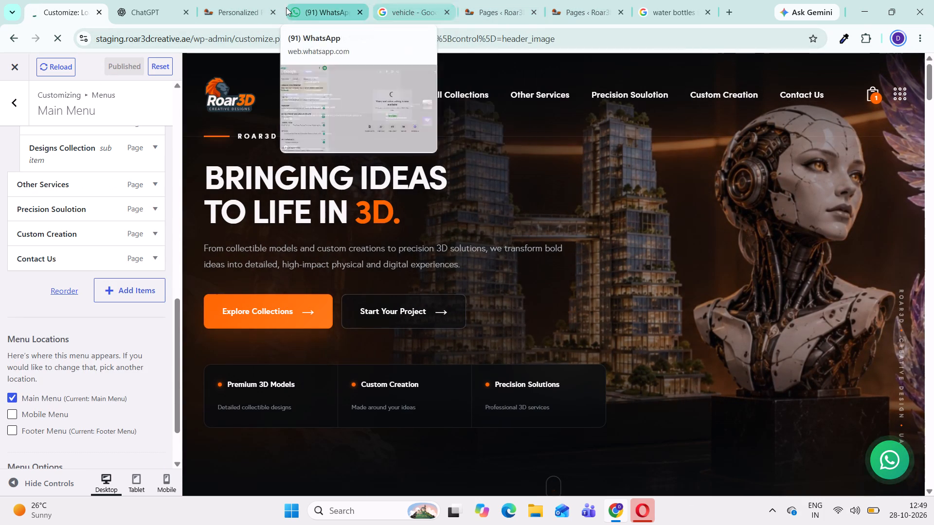
Open the staging site in a new tab and test its menu links to RC Vehicles & Planes, Caps and Precision Soulotion.
left_click(469, 14)
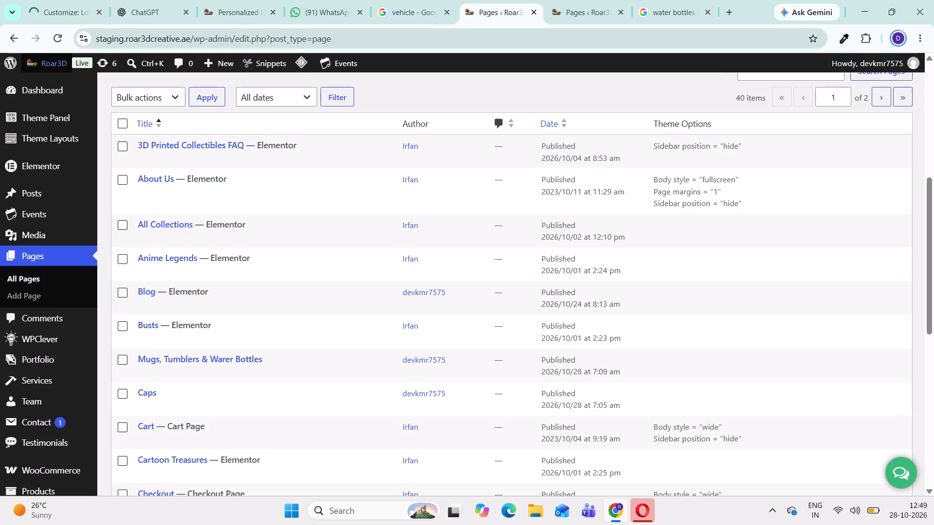
left_click(558, 21)
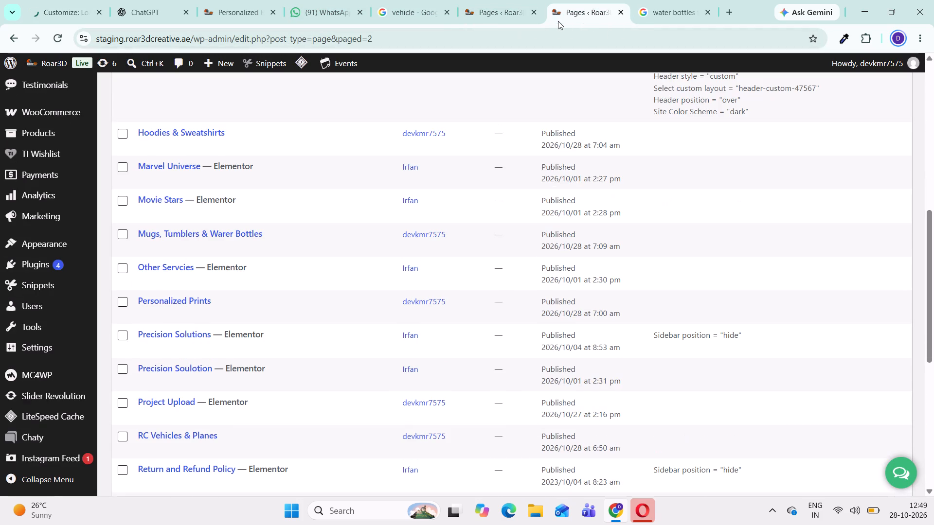
left_click(491, 15)
right_click(54, 65)
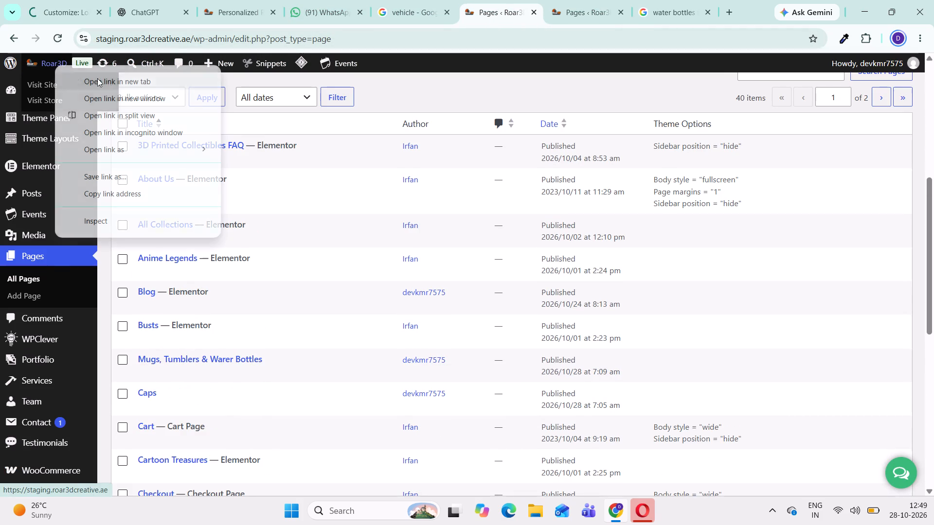
left_click(150, 86)
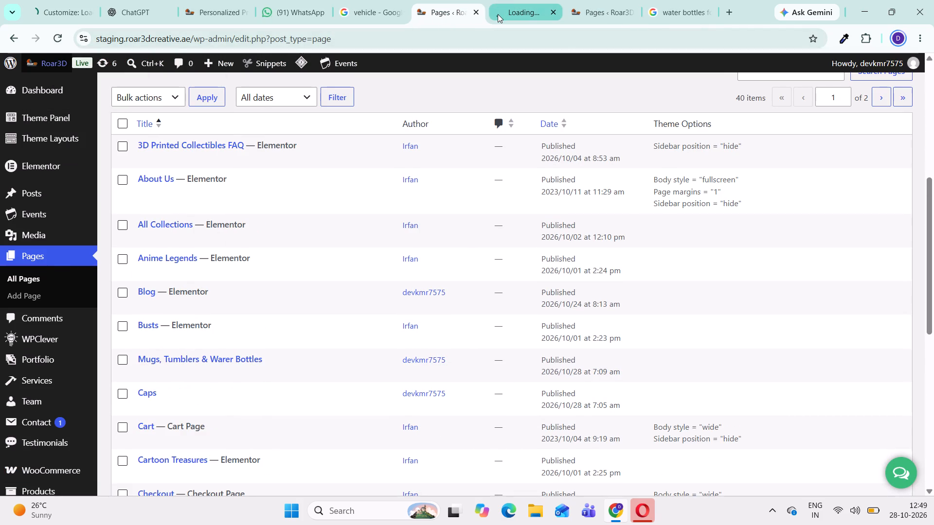
left_click(498, 14)
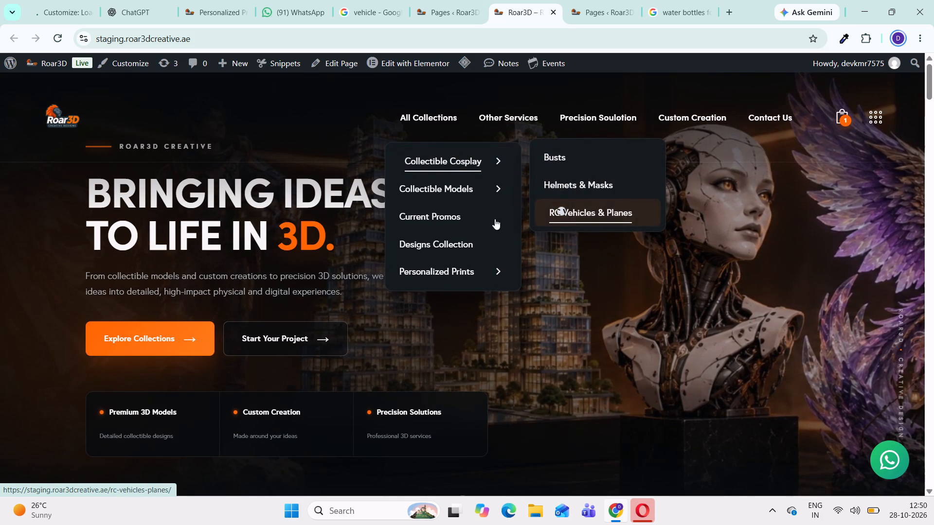
left_click(570, 207)
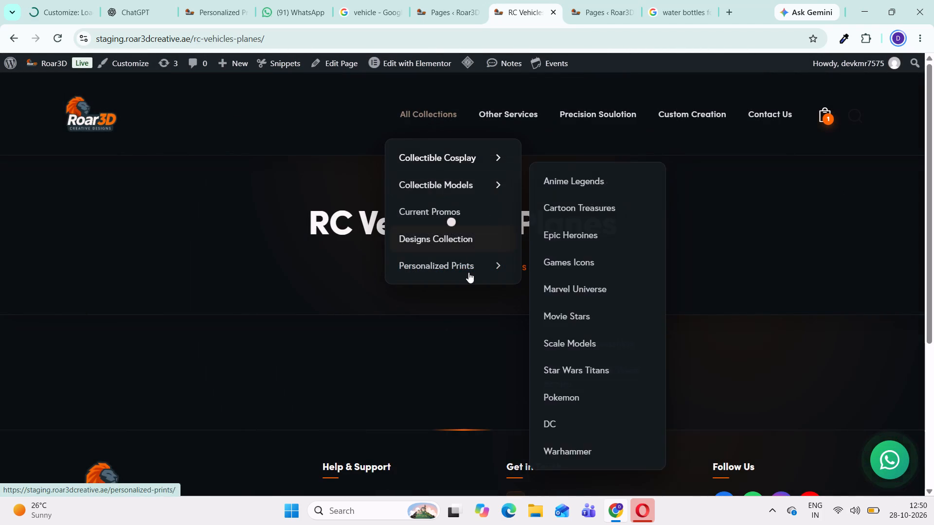
left_click(565, 289)
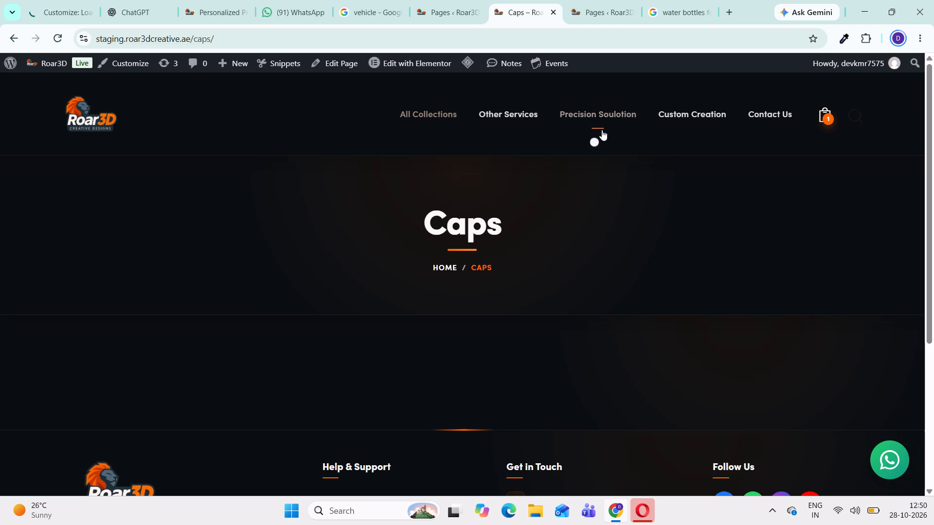
left_click(598, 115)
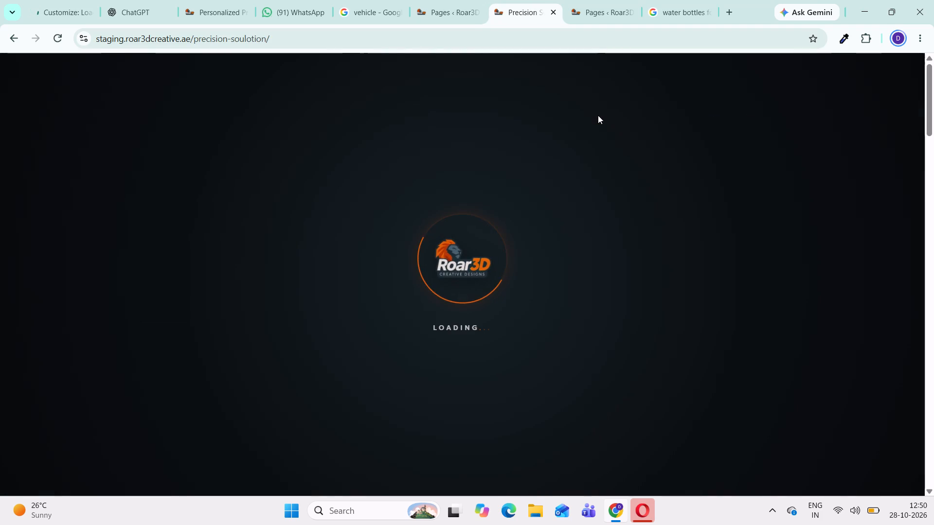
Look over the upper part of the staging site's Precision Soulotion page.
scroll(564, 281, "down", 2)
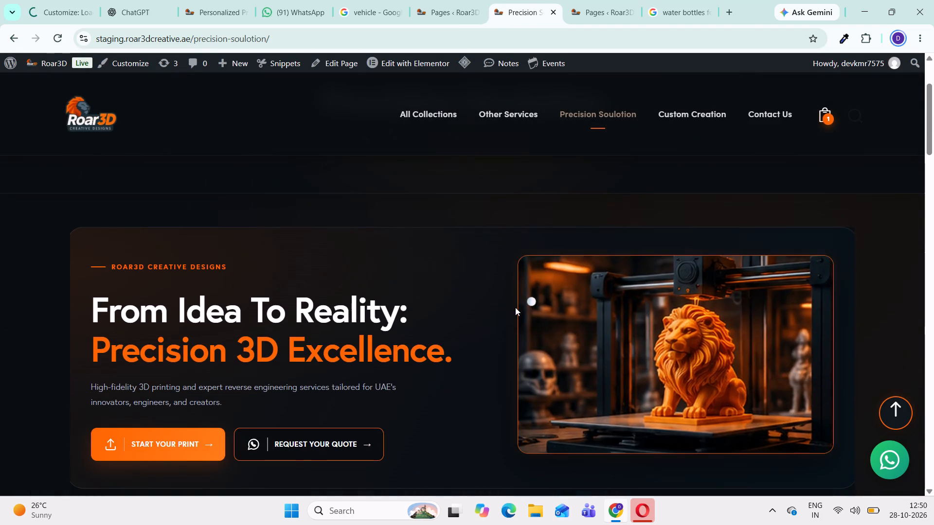
scroll(501, 311, "down", 1)
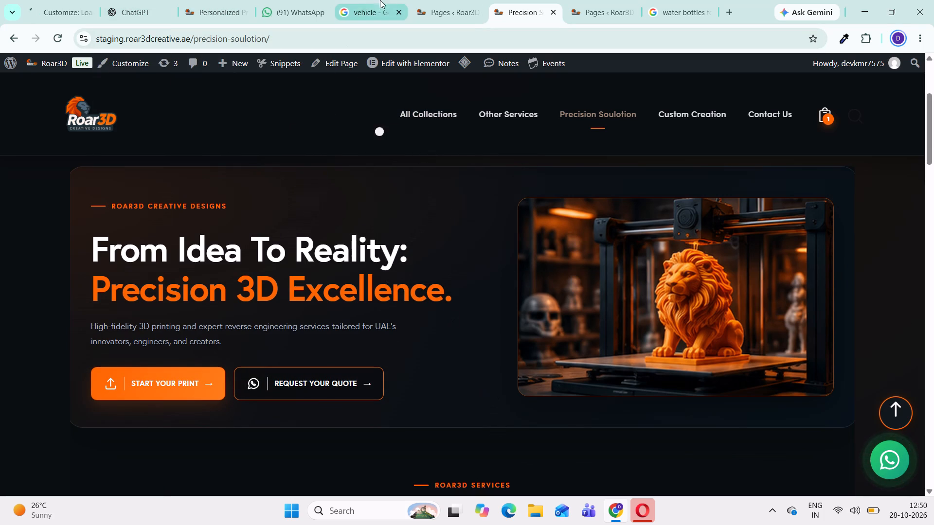
Switch to the roar3dcreative.shop site and review the products in the T-Shirts category under Personalized Prints.
left_click(374, 12)
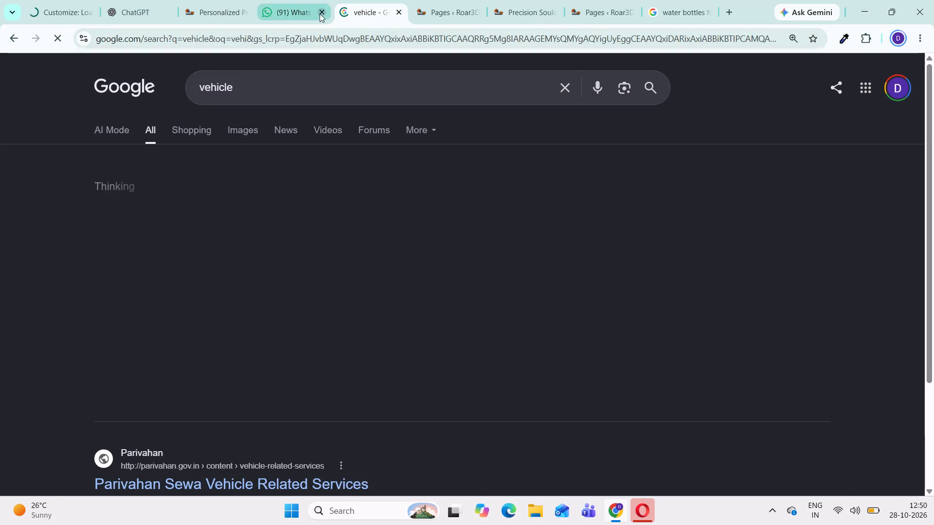
left_click(437, 16)
left_click(215, 17)
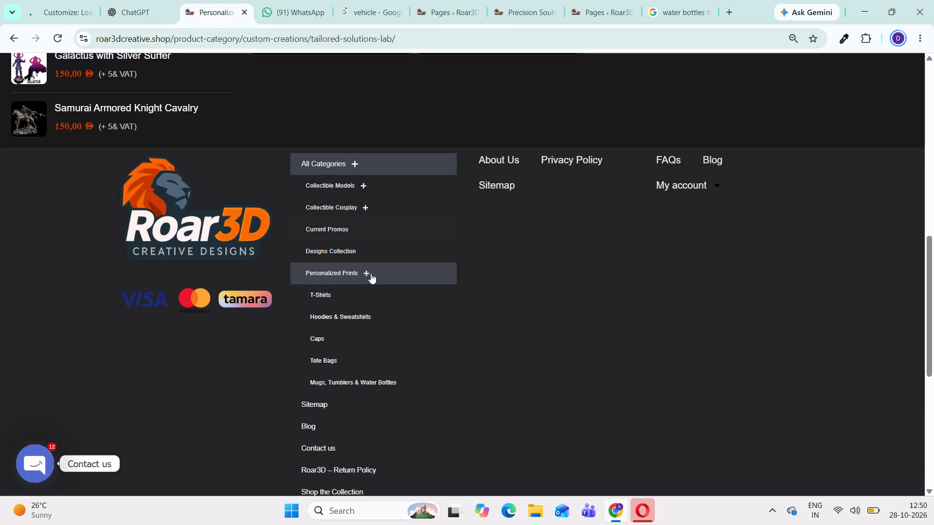
left_click(331, 294)
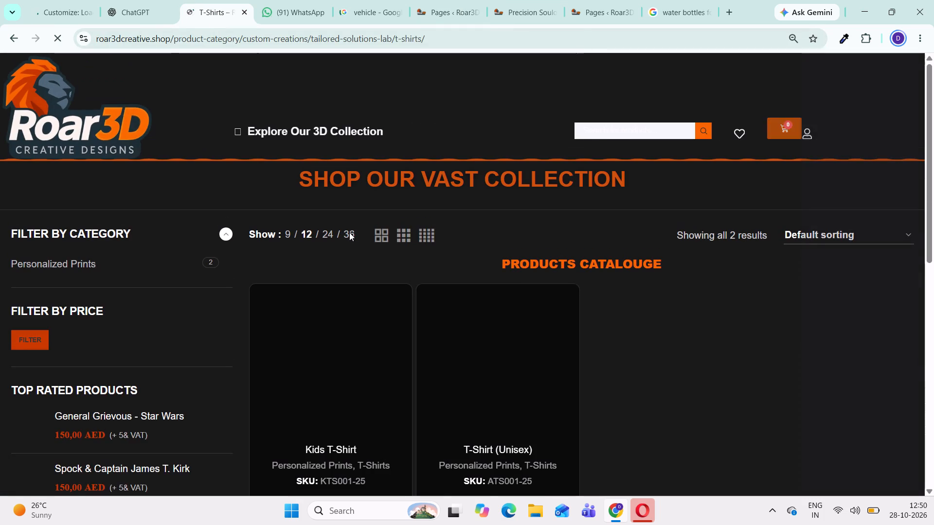
scroll(586, 300, "down", 1)
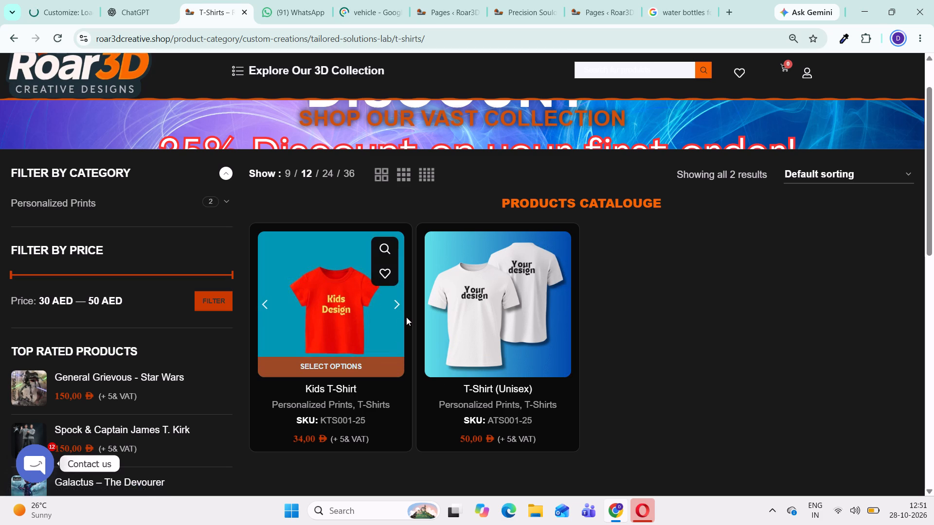
Open the Hoodies & Sweatshirts category under Personalized Prints from the footer categories and review its products.
scroll(556, 394, "down", 2)
scroll(427, 407, "down", 5)
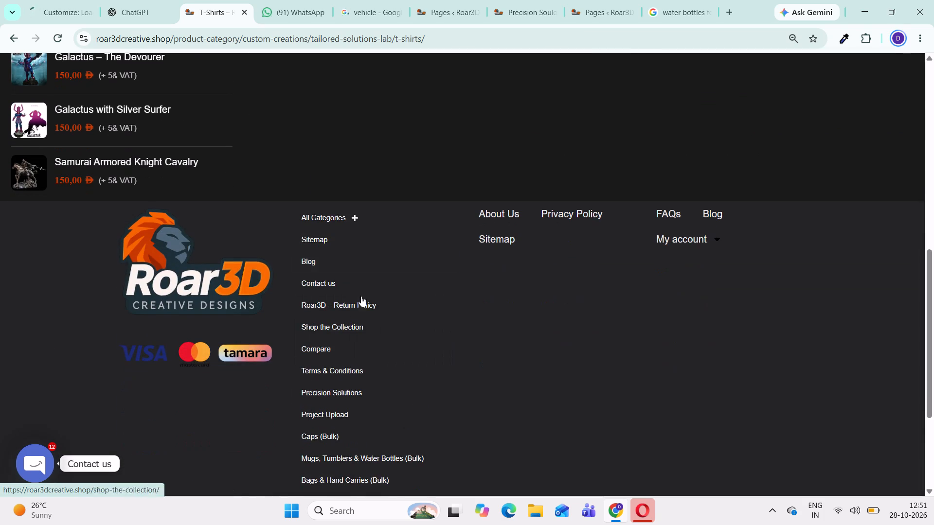
left_click(354, 217)
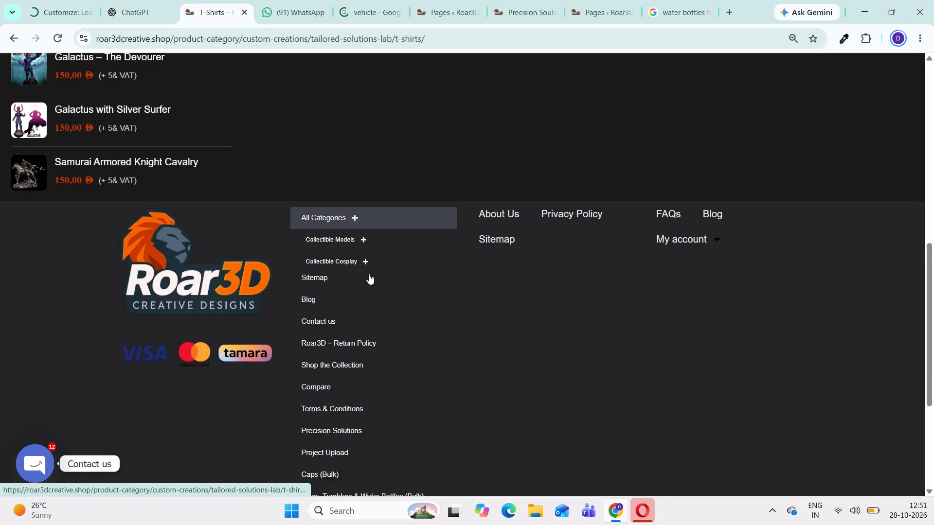
left_click(364, 328)
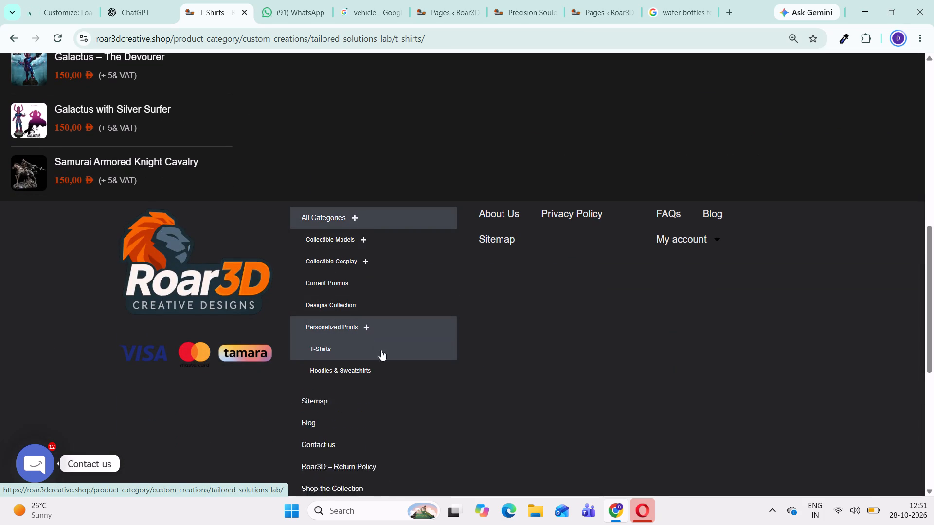
left_click(348, 374)
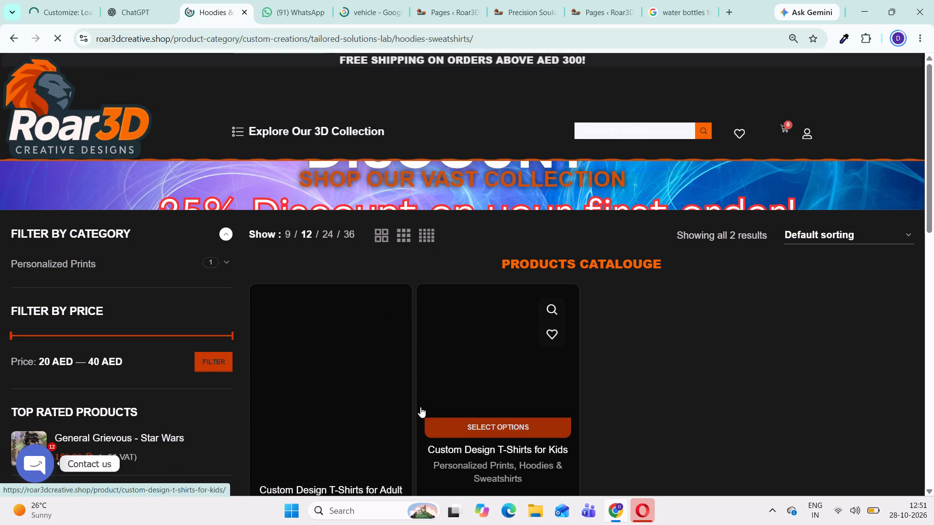
scroll(659, 343, "down", 2)
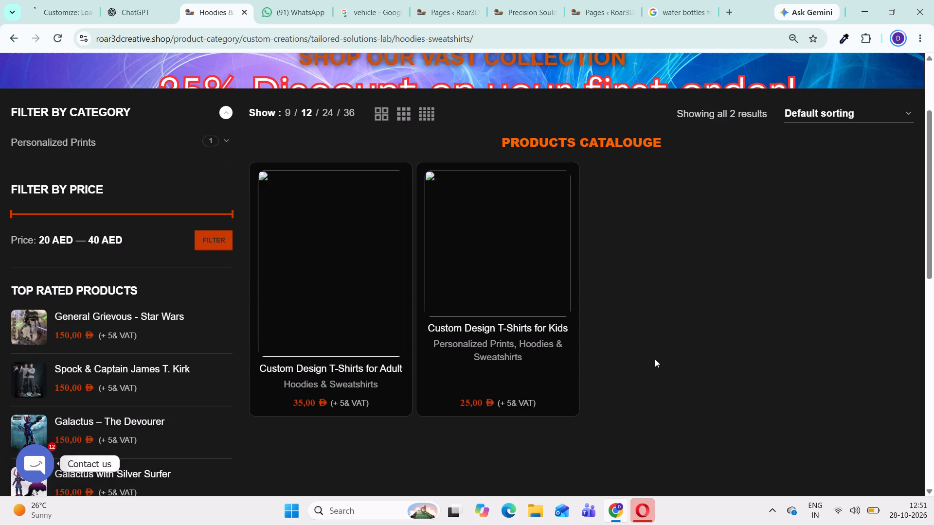
Open the Caps category under Personalized Prints from the footer categories and review its products.
scroll(643, 366, "down", 3)
scroll(512, 445, "down", 2)
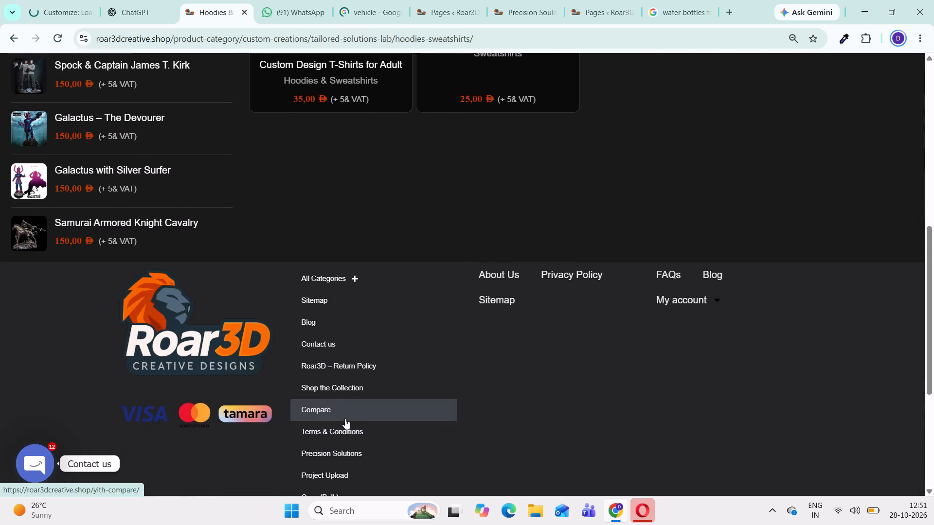
scroll(333, 396, "down", 1)
left_click(355, 216)
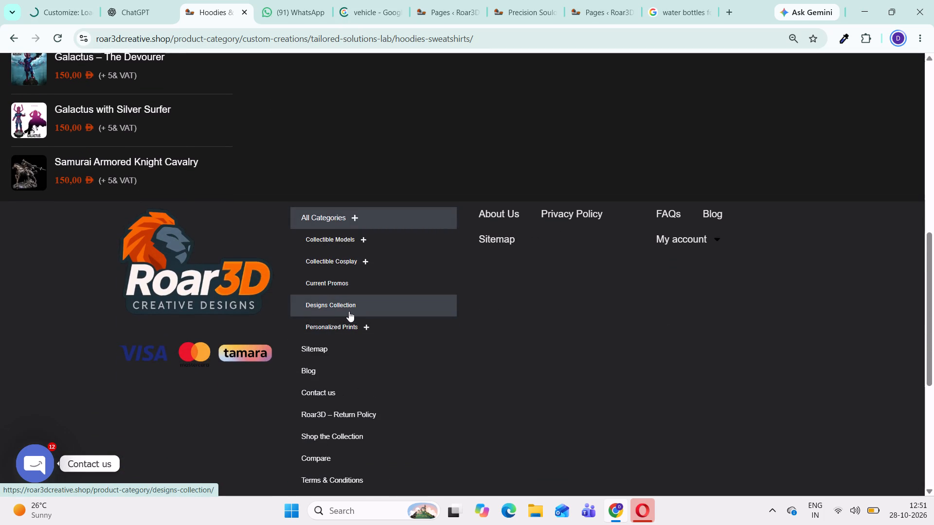
left_click(365, 331)
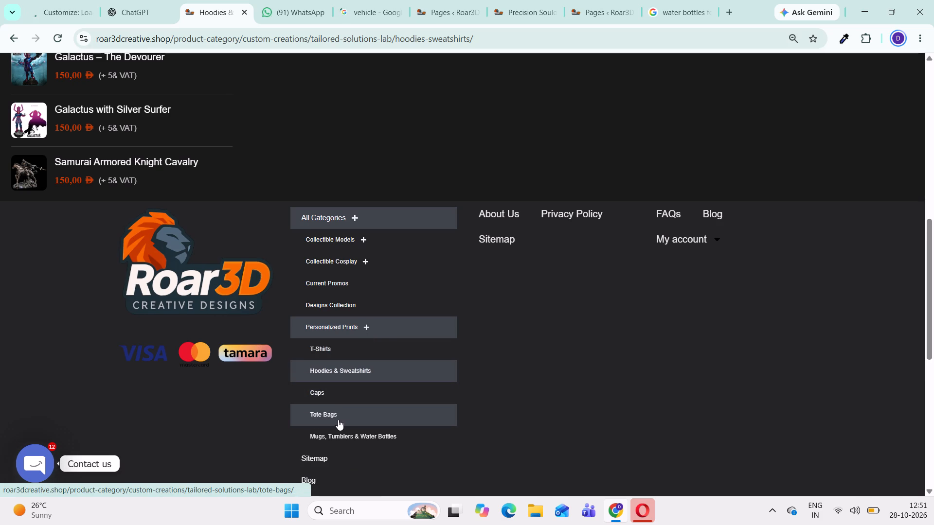
left_click(334, 394)
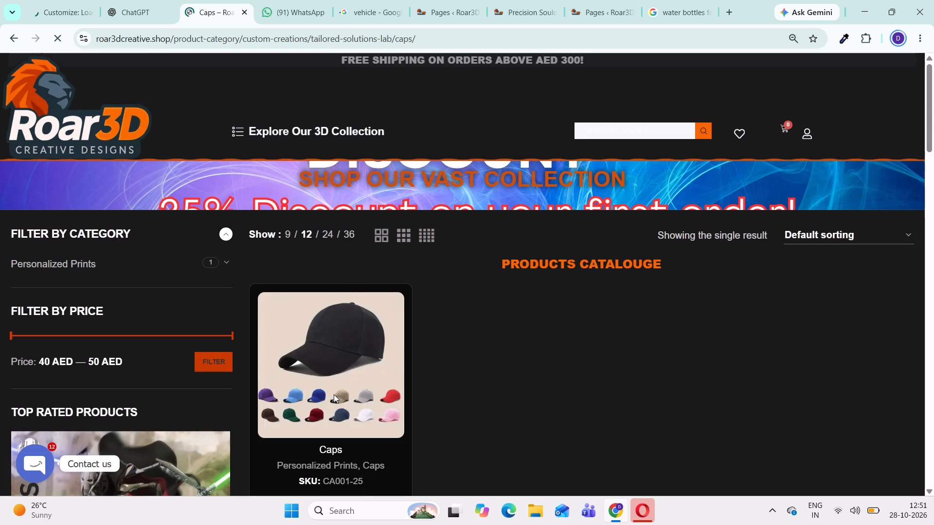
scroll(334, 395, "down", 2)
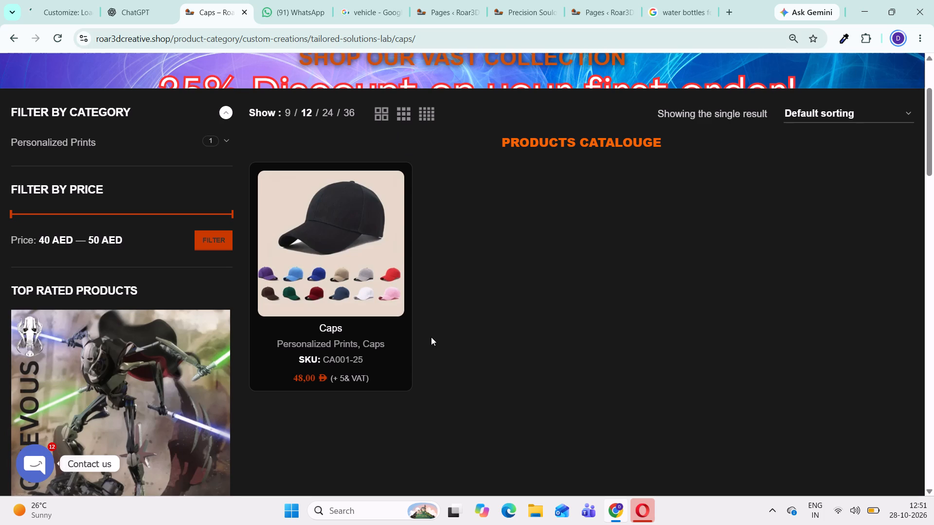
scroll(431, 337, "down", 3)
scroll(425, 360, "up", 4)
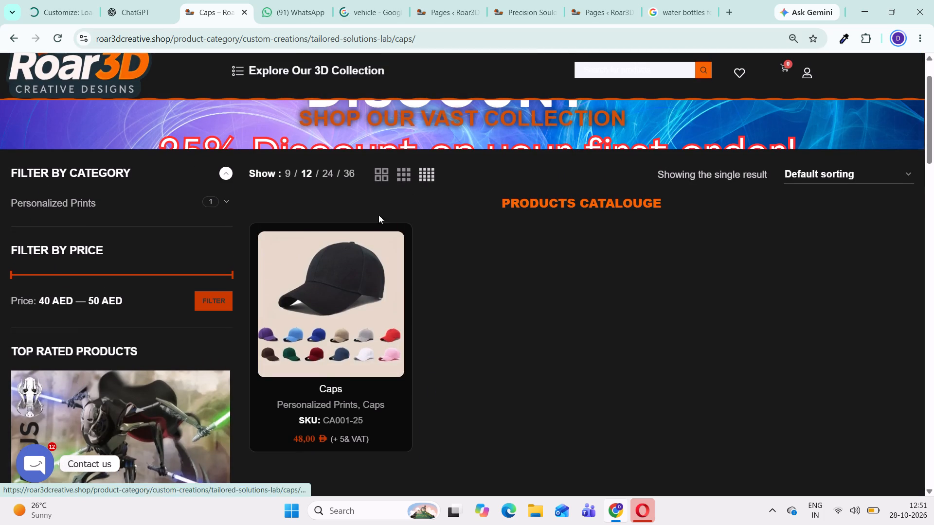
Open the Tote Bags category under Personalized Prints from the footer categories and review its products.
scroll(452, 326, "down", 18)
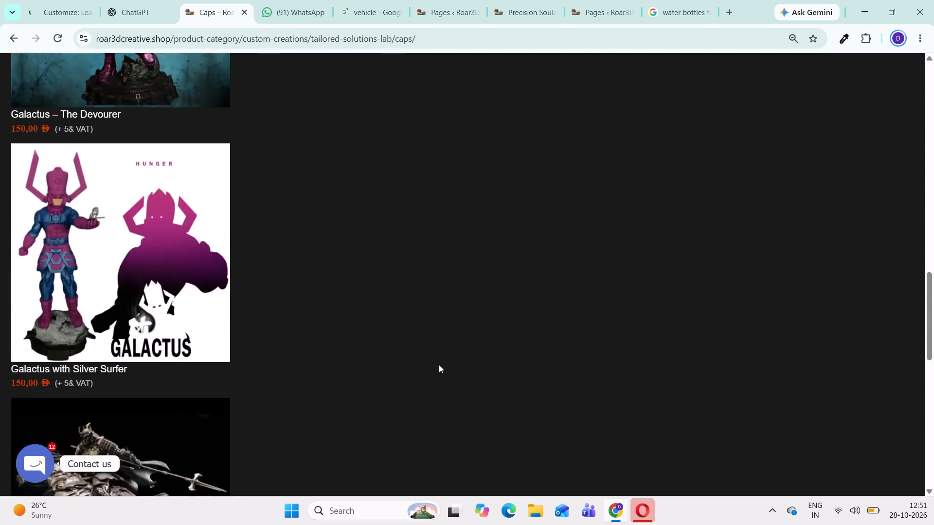
scroll(439, 365, "down", 6)
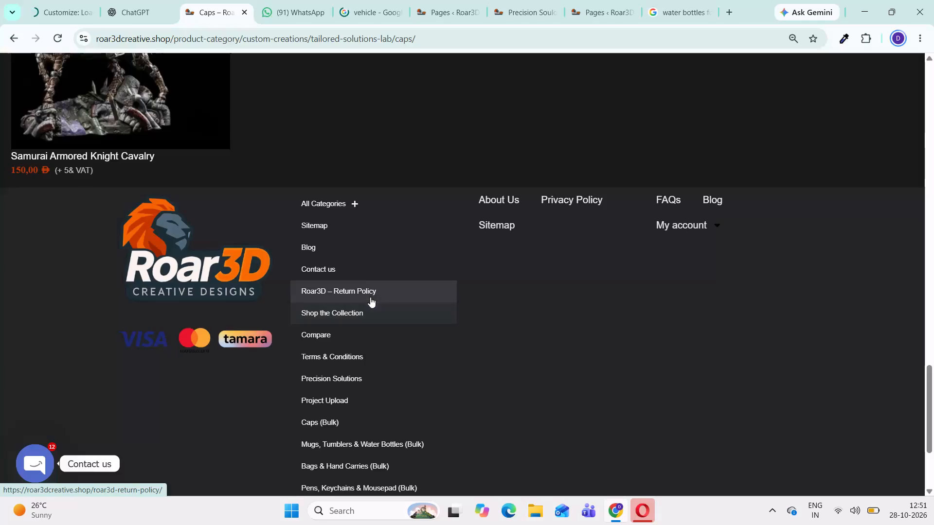
left_click(357, 202)
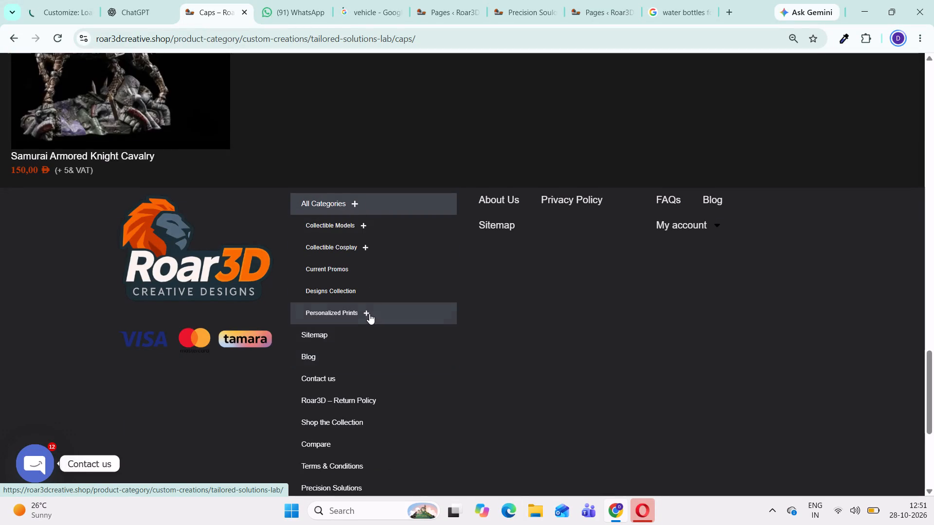
left_click(371, 312)
left_click(345, 397)
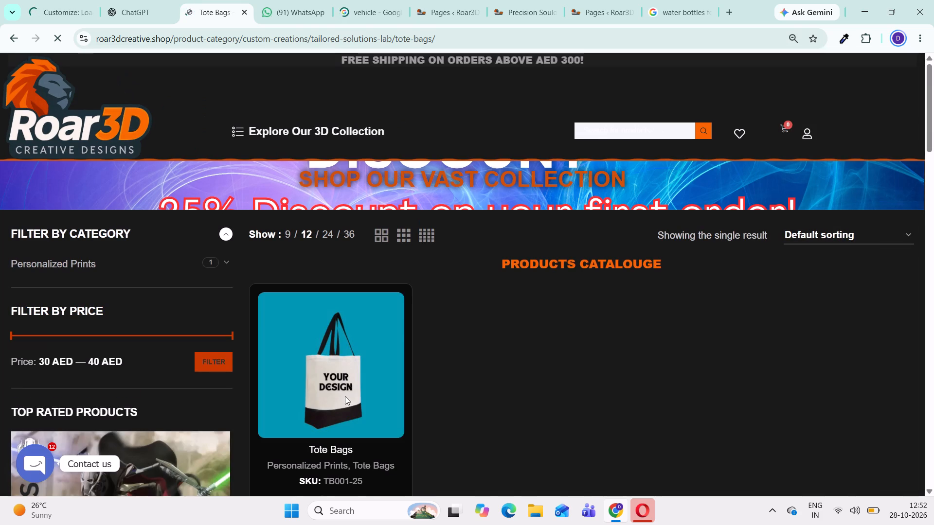
scroll(345, 396, "down", 1)
scroll(450, 343, "down", 6)
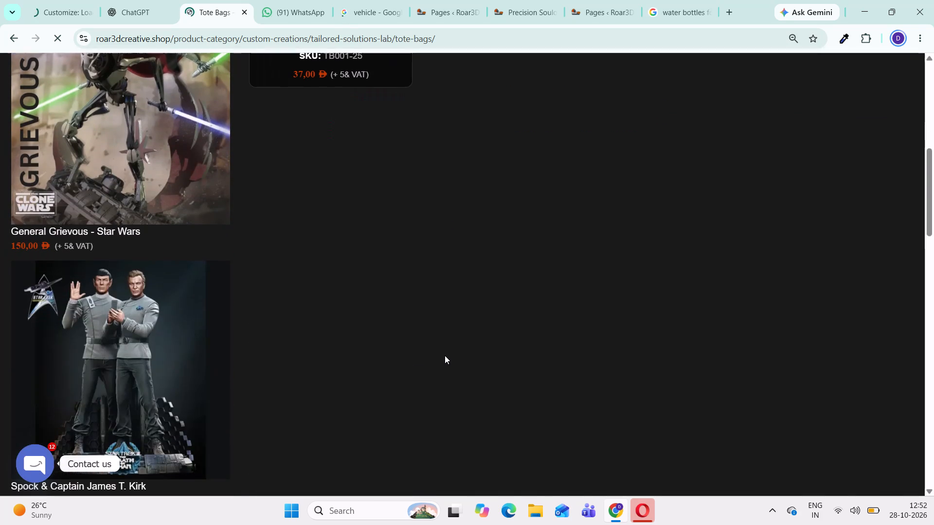
scroll(445, 355, "down", 2)
scroll(396, 376, "down", 8)
scroll(377, 393, "up", 5)
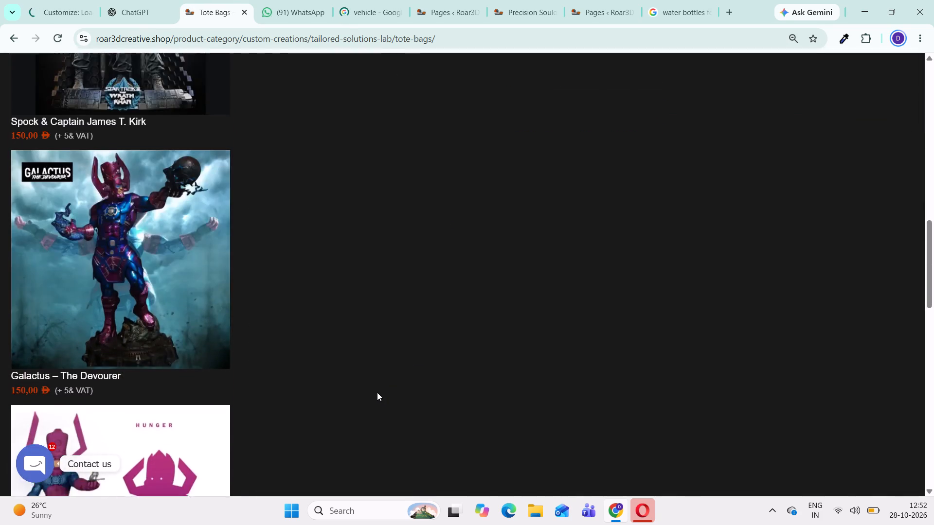
scroll(377, 392, "up", 10)
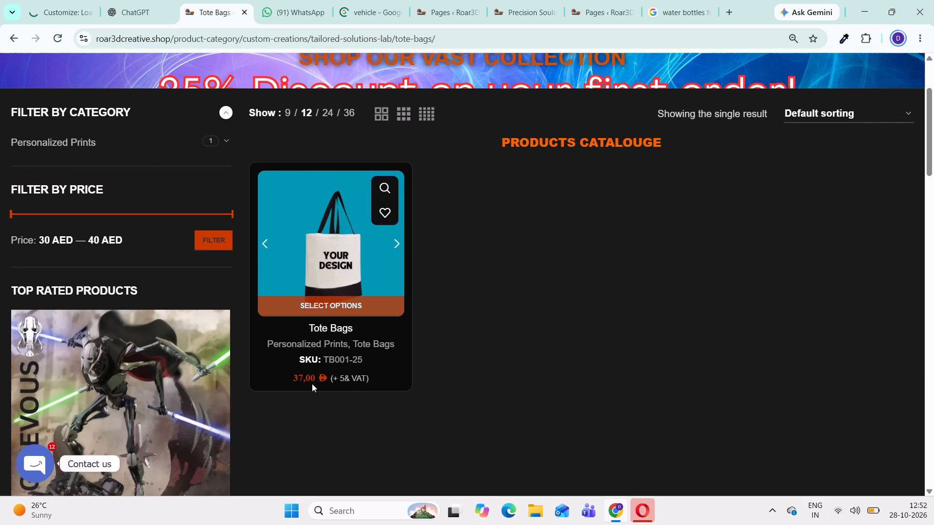
Open the Mugs, Tumblers & Water Bottles category under Personalized Prints from the footer categories and review its products.
scroll(388, 381, "down", 3)
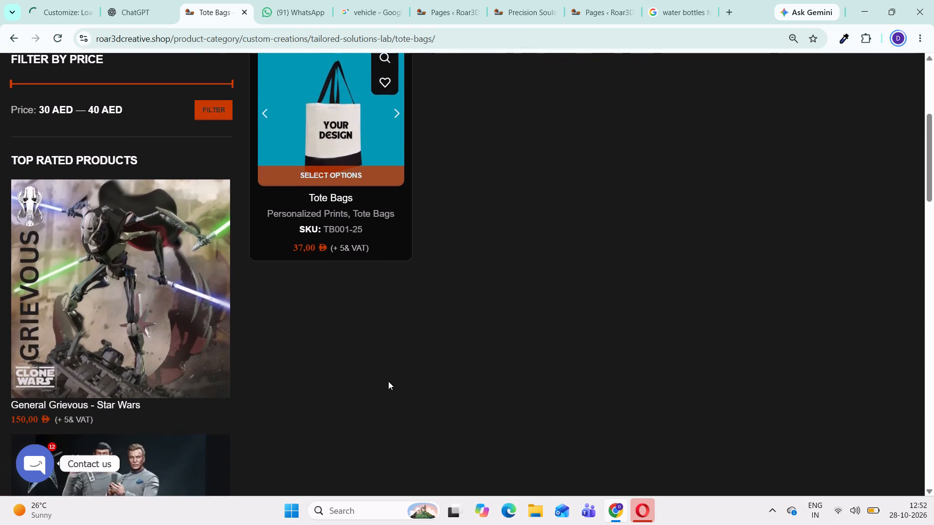
scroll(388, 381, "down", 20)
scroll(388, 381, "down", 1)
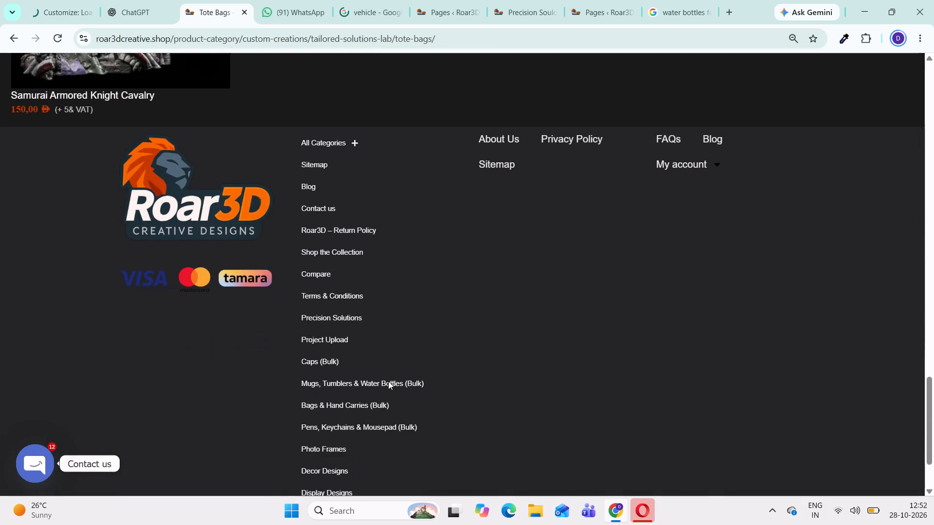
left_click(355, 147)
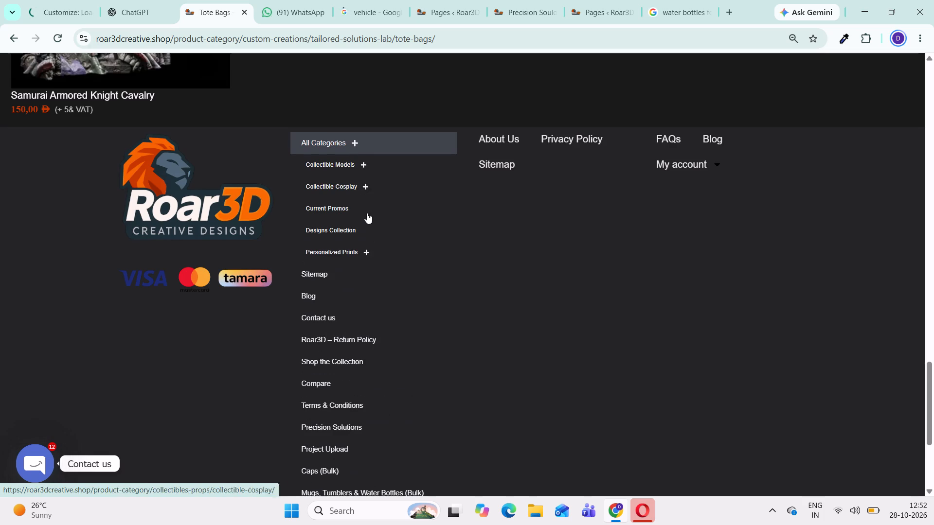
left_click(365, 256)
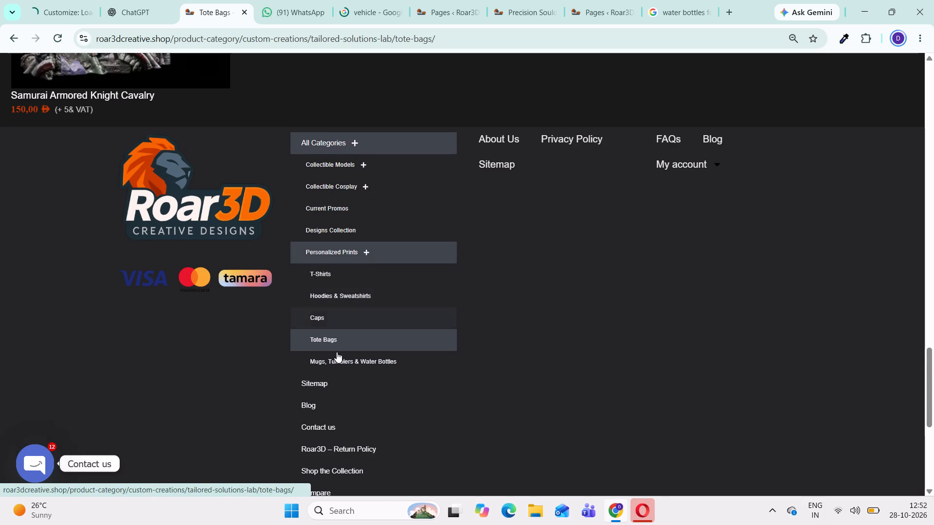
left_click(338, 364)
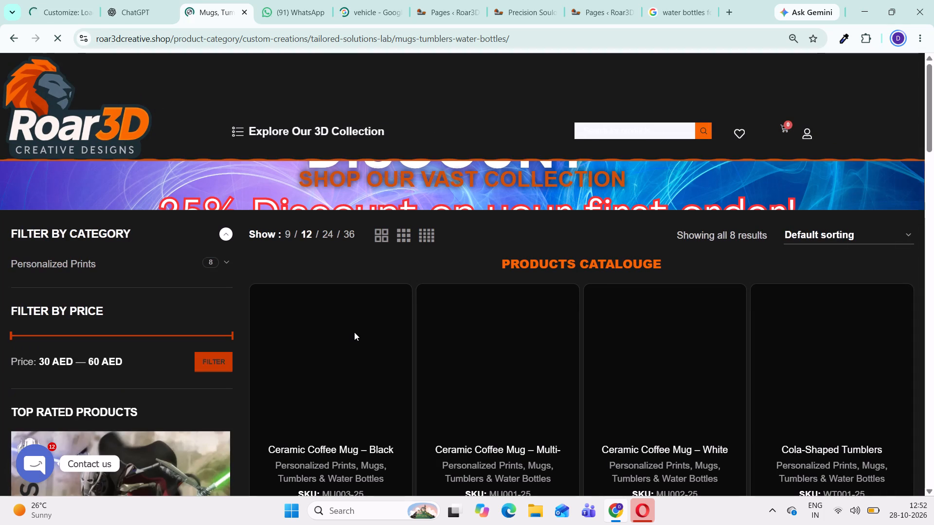
scroll(354, 332, "down", 6)
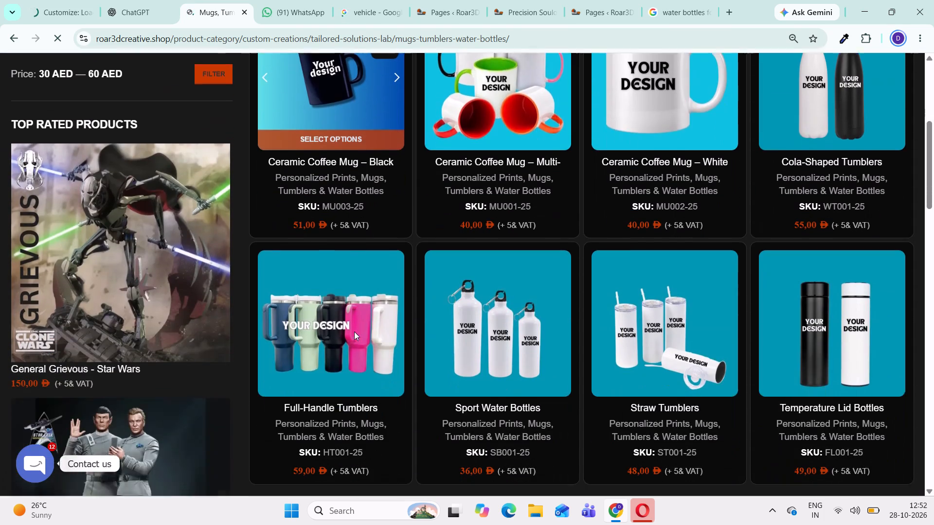
scroll(354, 332, "down", 2)
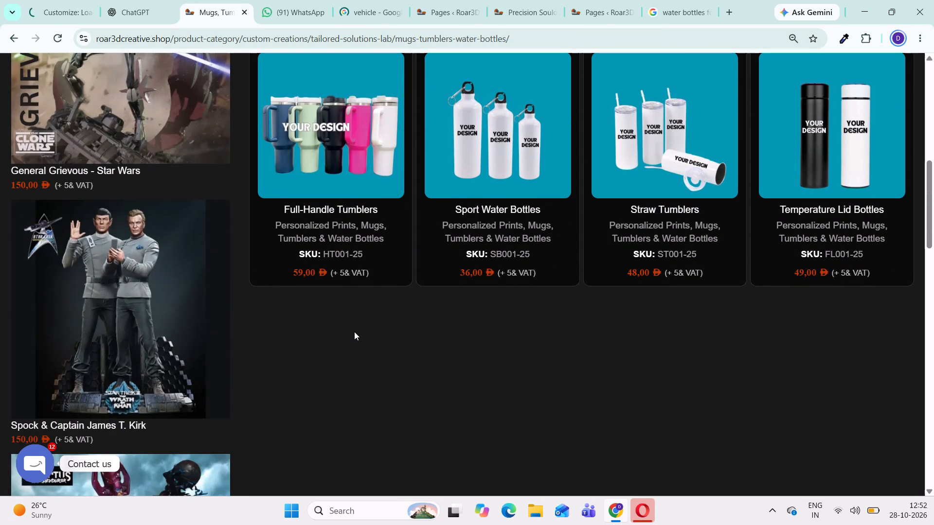
scroll(456, 322, "up", 6)
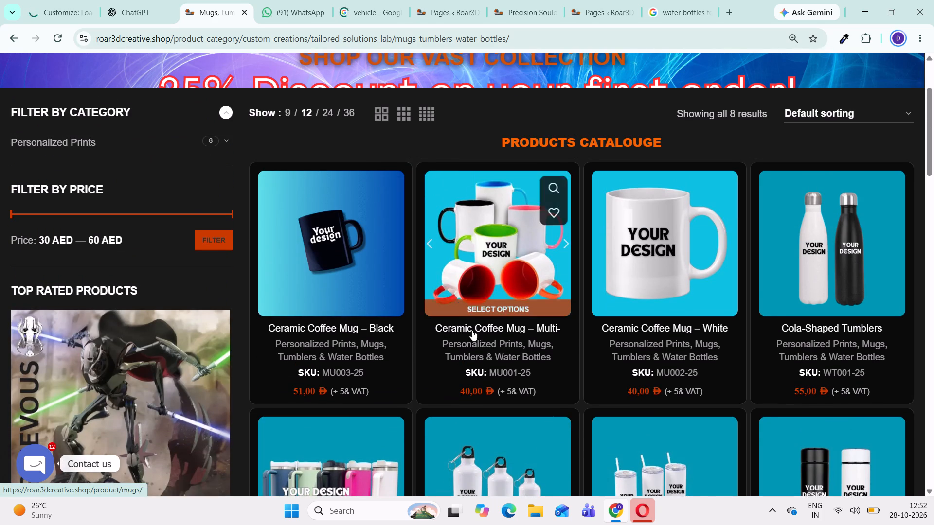
Open the Designs Collection category page from the shop site's footer categories.
scroll(472, 330, "down", 12)
scroll(458, 376, "down", 5)
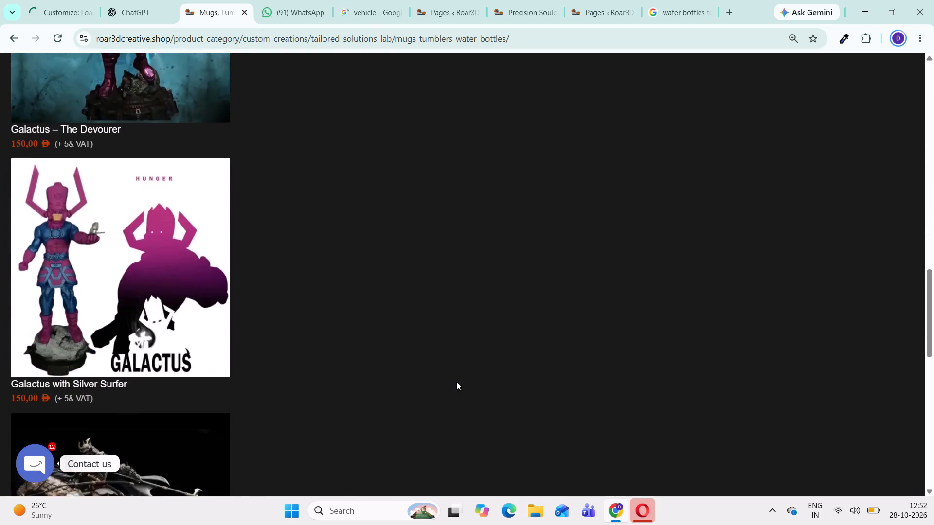
scroll(456, 382, "down", 5)
left_click(355, 264)
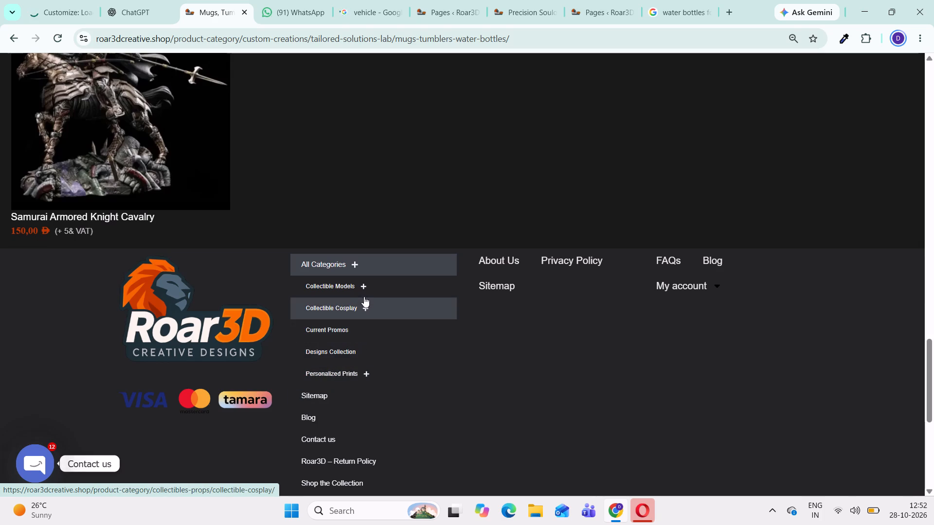
left_click(349, 350)
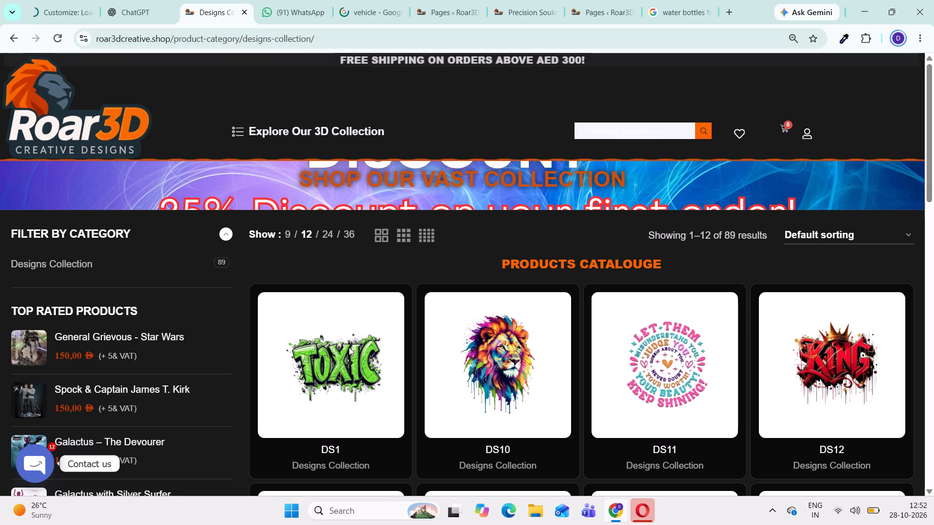
Review the products on the first page of the Designs Collection category.
scroll(354, 347, "down", 5)
scroll(587, 380, "down", 4)
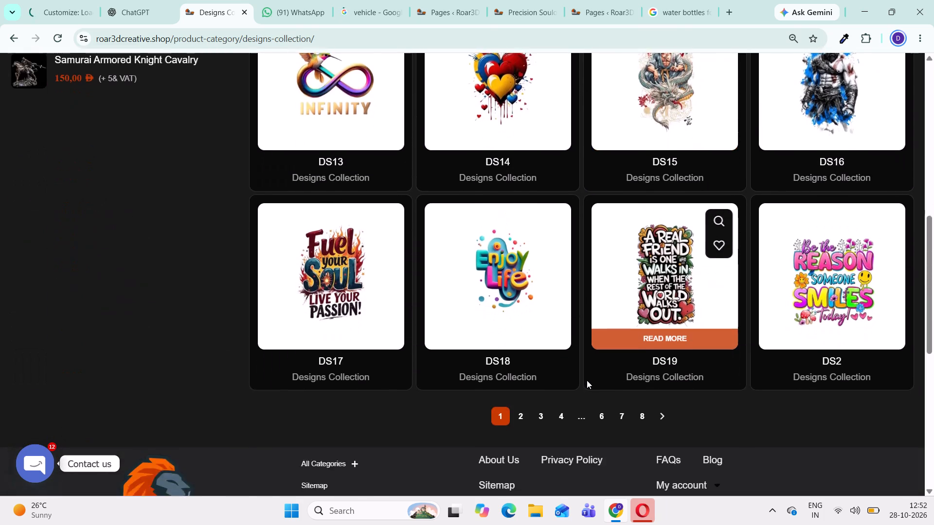
scroll(587, 380, "up", 1)
scroll(634, 355, "up", 4)
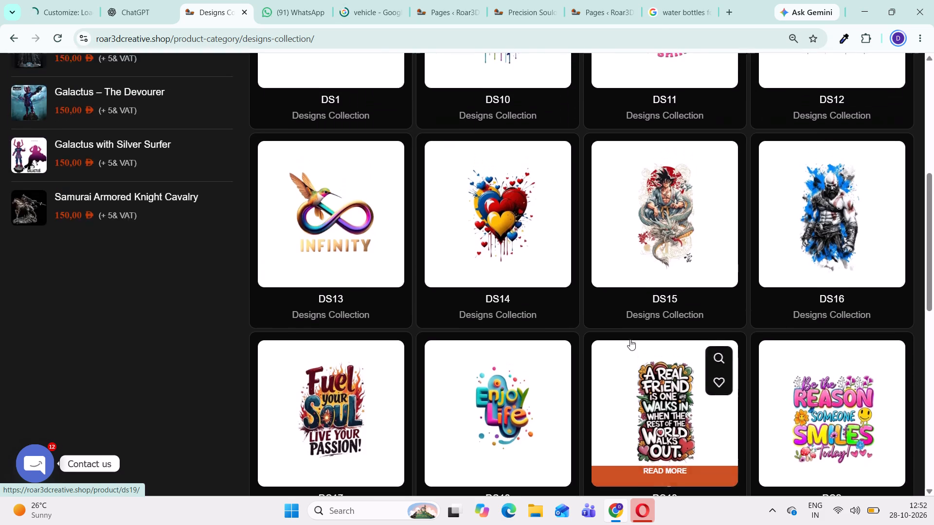
scroll(630, 339, "up", 1)
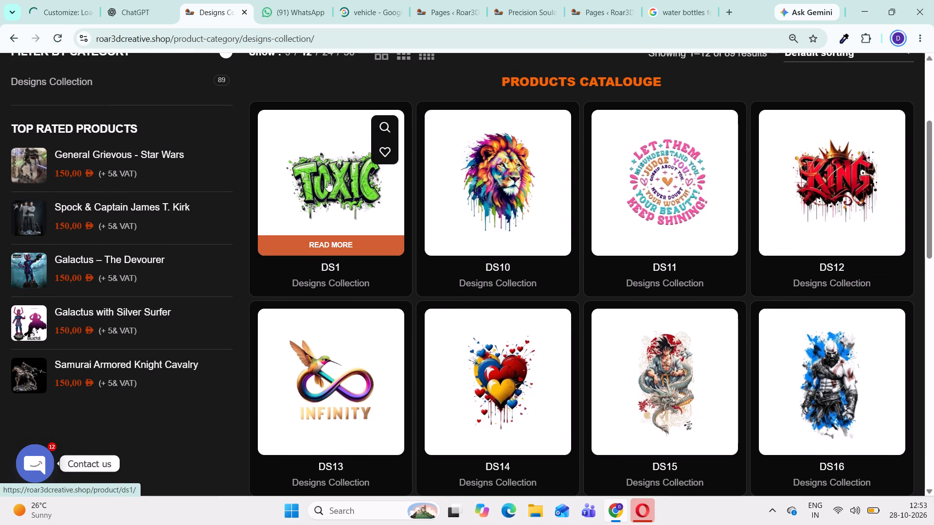
scroll(558, 325, "down", 8)
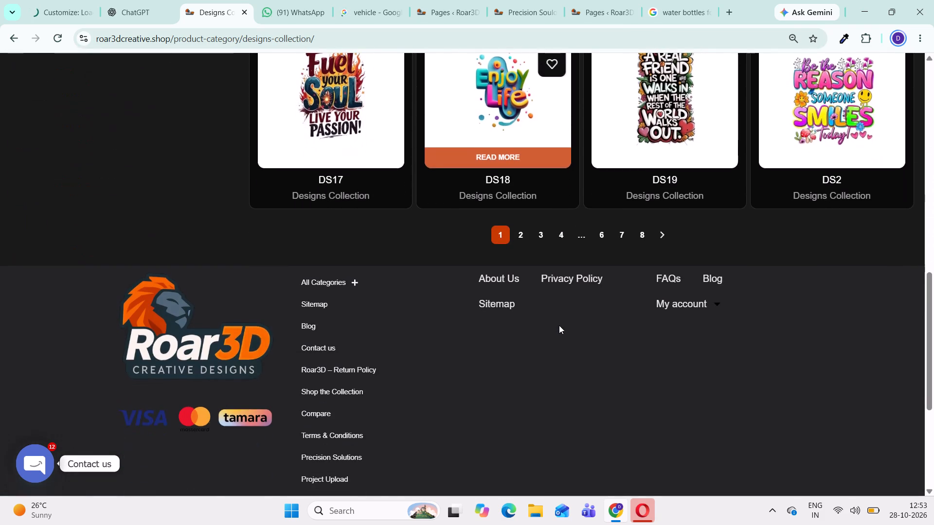
scroll(559, 325, "up", 3)
scroll(502, 297, "up", 5)
Open the DS1 product in the Designs Collection, look over its page and copy the product title.
left_click(324, 174)
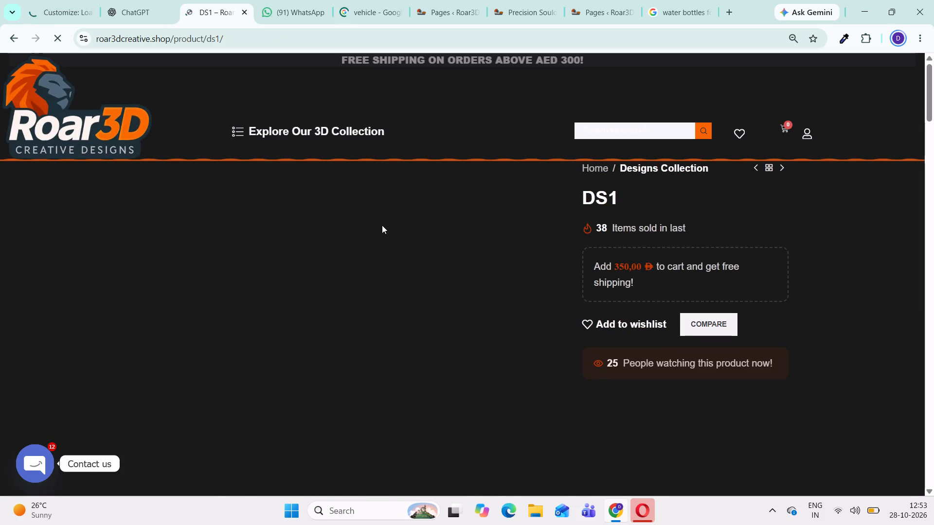
scroll(611, 253, "up", 1)
scroll(533, 289, "down", 2)
scroll(415, 316, "down", 2)
scroll(590, 312, "up", 2)
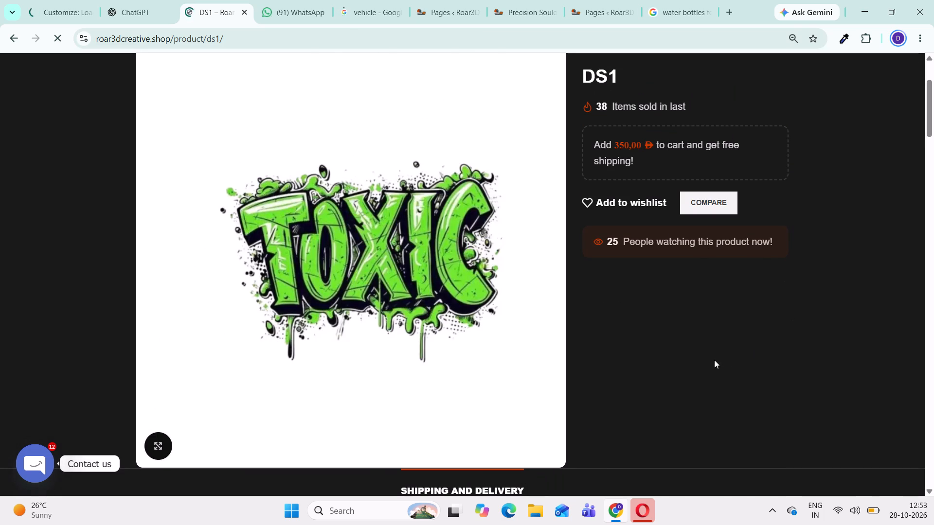
scroll(707, 355, "up", 2)
scroll(414, 283, "down", 2)
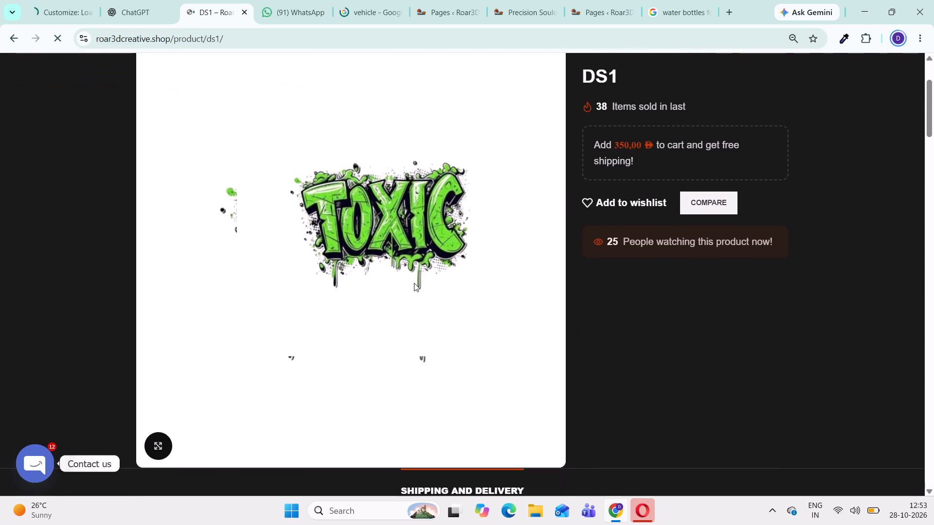
scroll(414, 282, "up", 3)
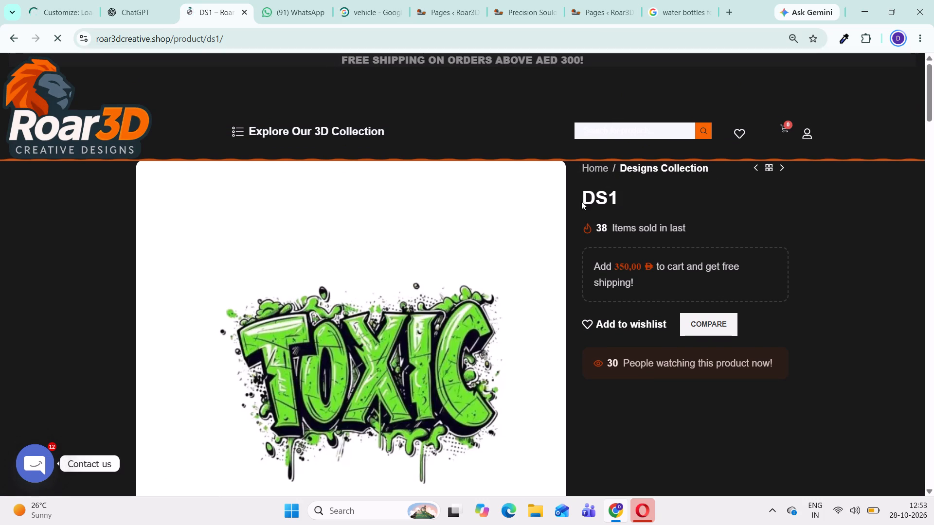
left_click_drag(575, 197, 622, 194)
key("ctrl+c")
key("ctrl+c")
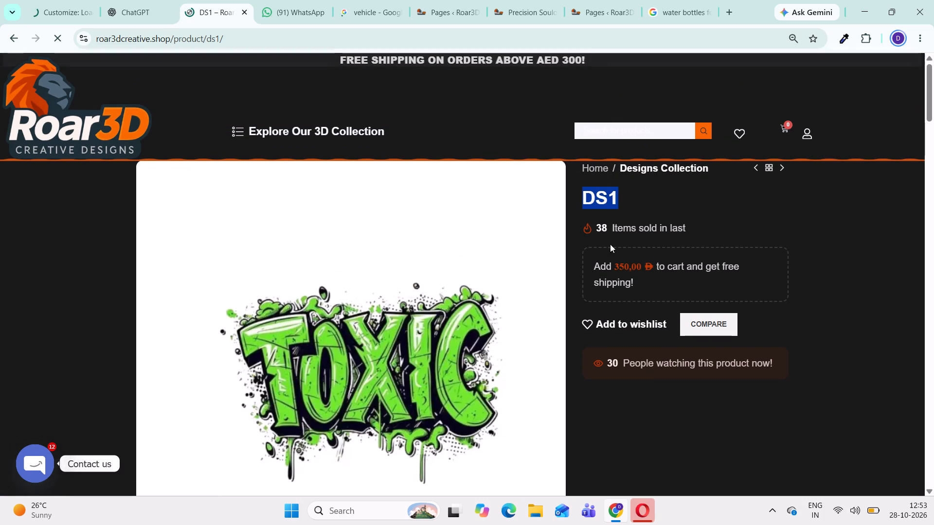
Save the DS1 product image to the Downloads folder as DS1-500x500.webp, with the file type set to All Files.
scroll(471, 331, "down", 1)
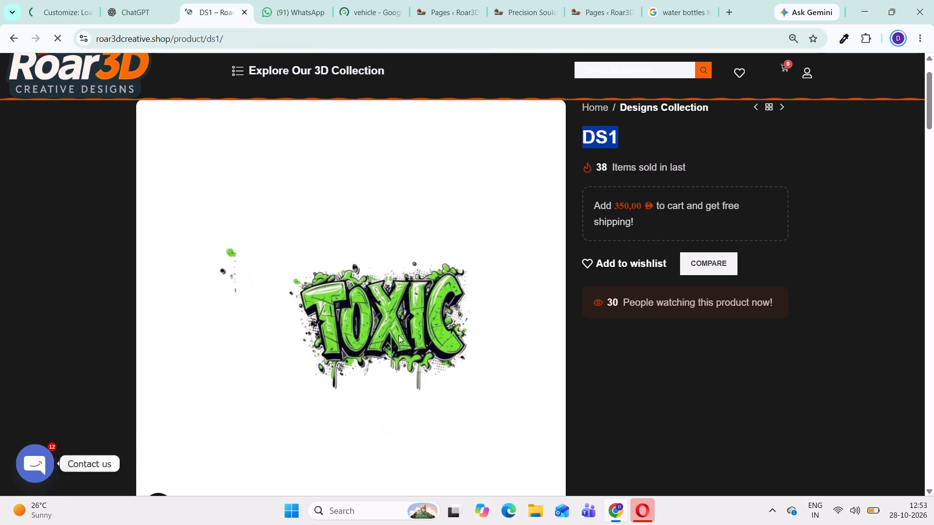
right_click(430, 267)
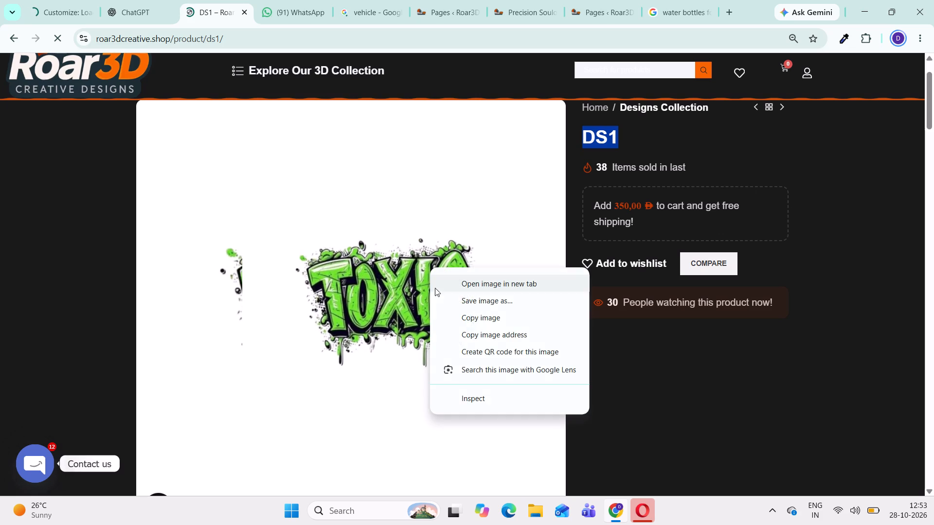
left_click(495, 298)
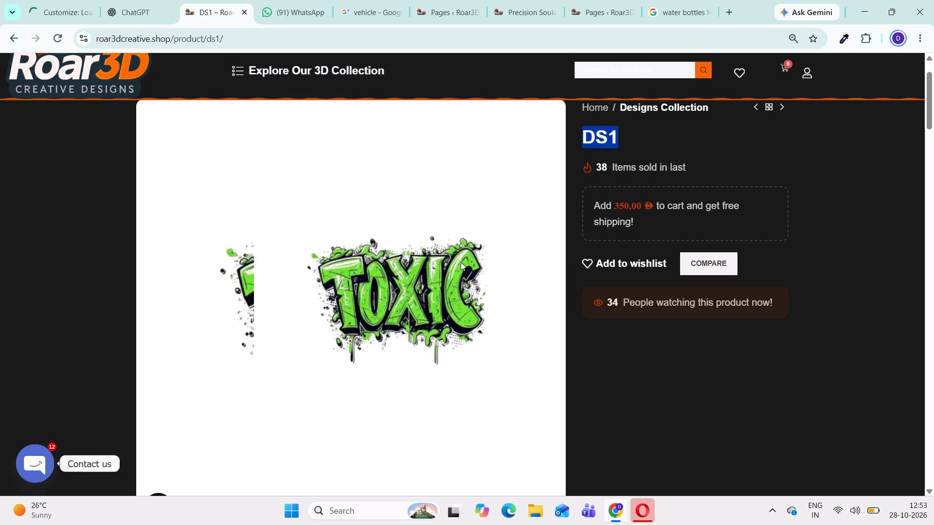
right_click(378, 163)
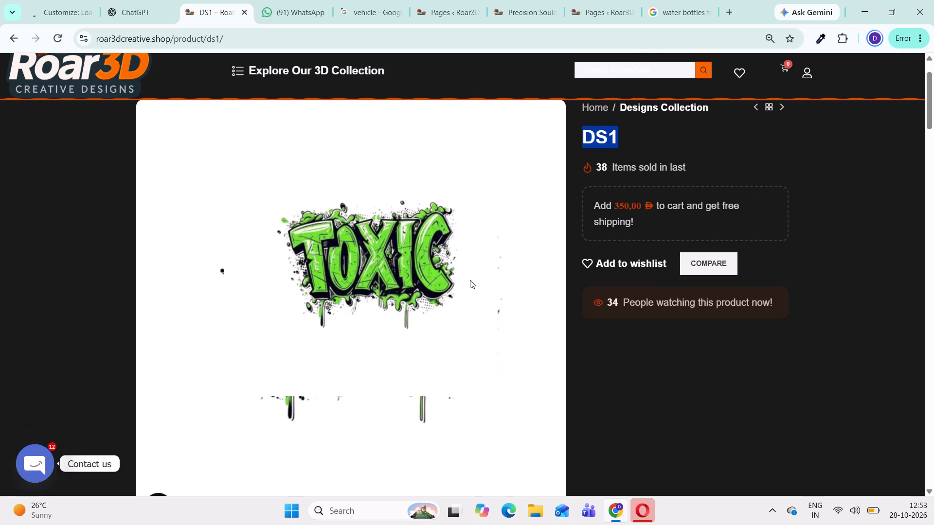
left_click(131, 399)
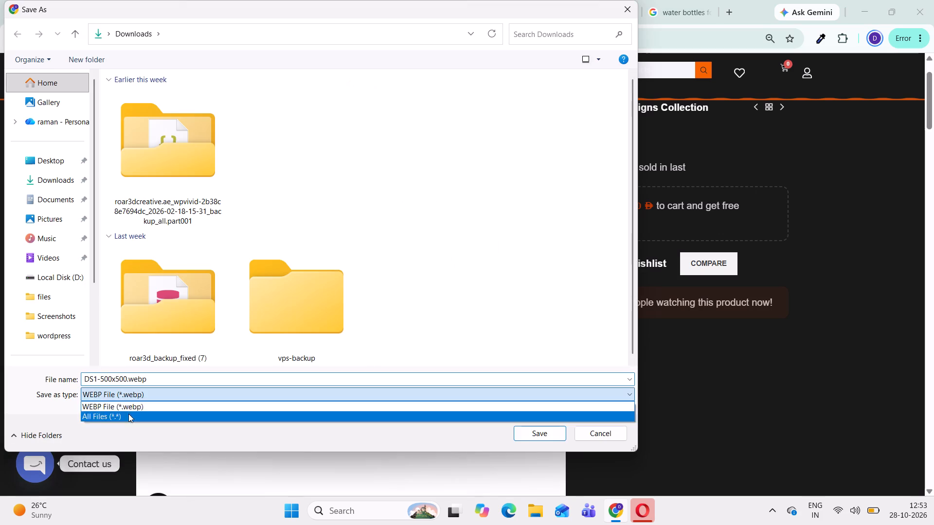
left_click(128, 410)
left_click(146, 392)
left_click(134, 413)
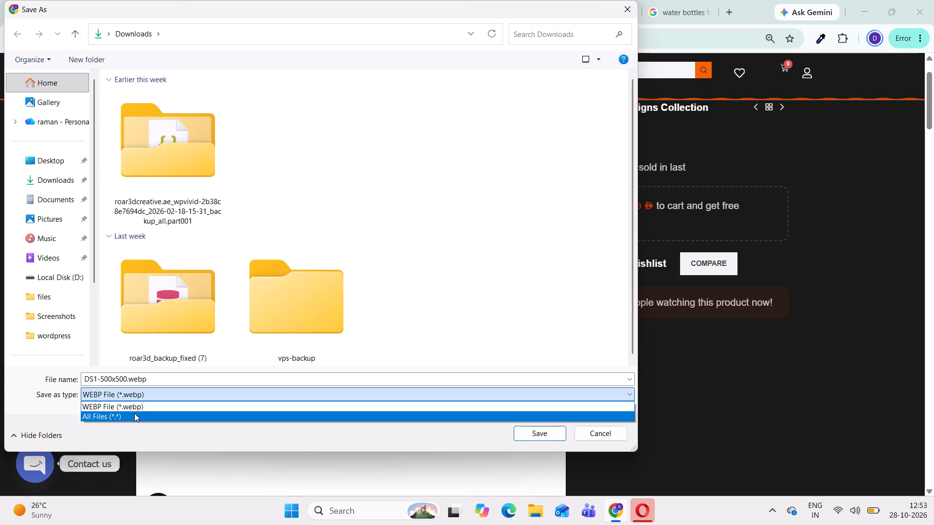
left_click(57, 184)
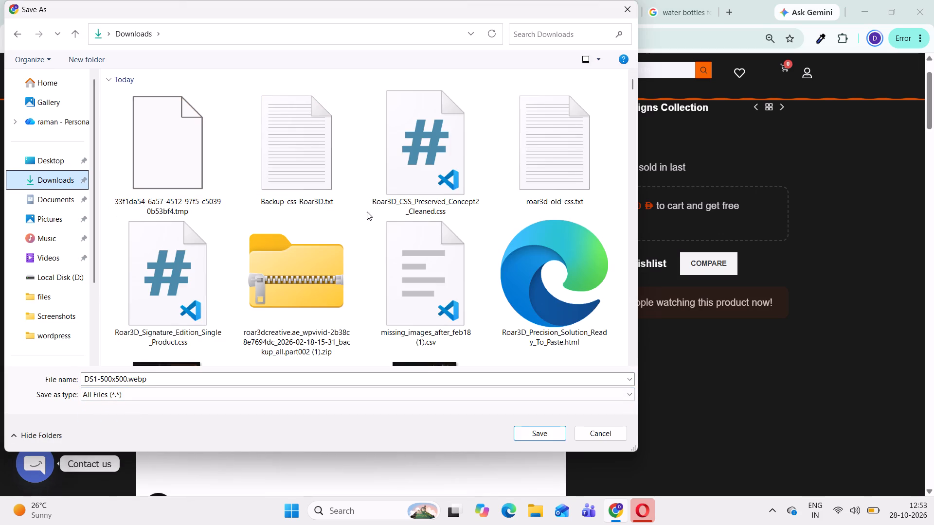
left_click(539, 433)
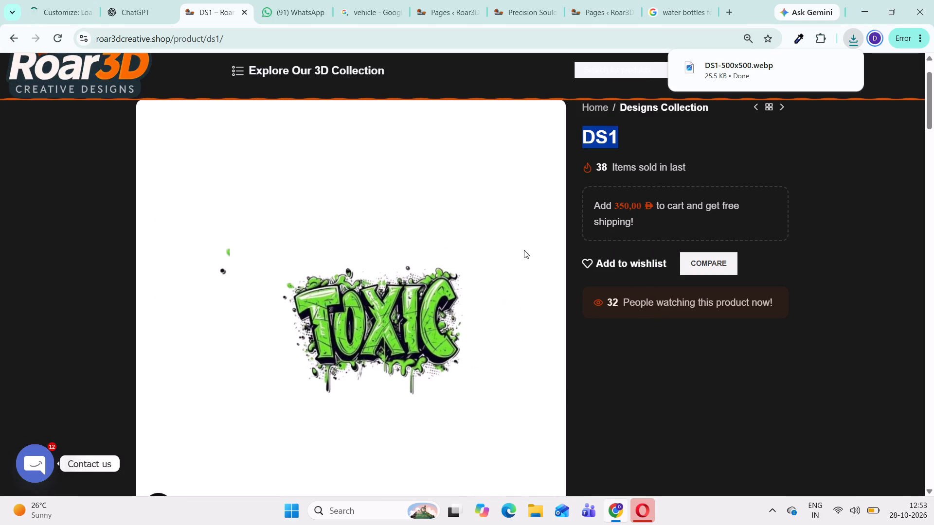
Return to the Designs Collection, open DS10 and save its image to Downloads as DS10-500x500.webp with the All Files type.
left_click(12, 38)
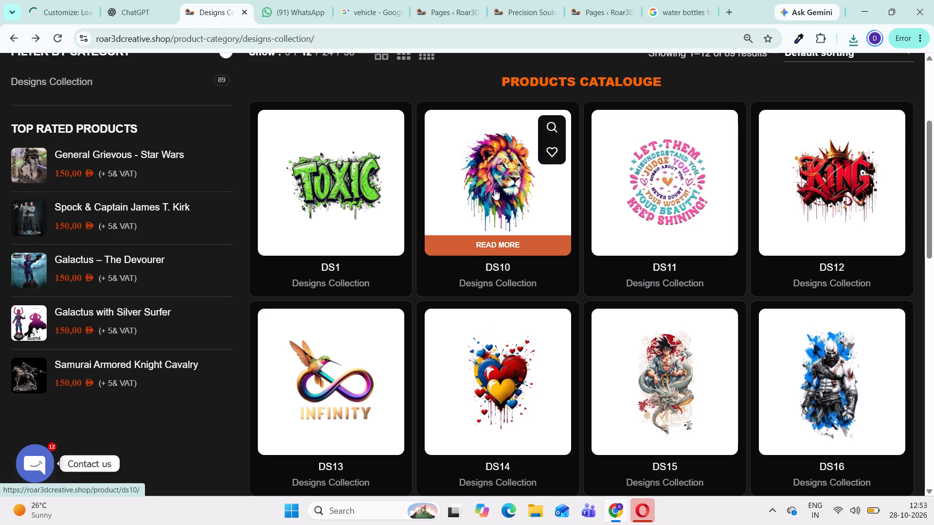
left_click(494, 188)
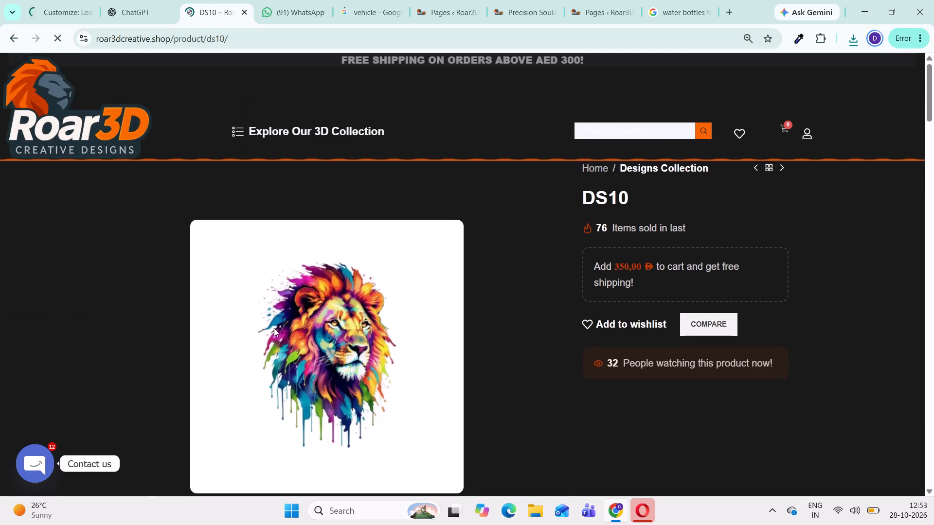
scroll(281, 334, "down", 2)
right_click(333, 253)
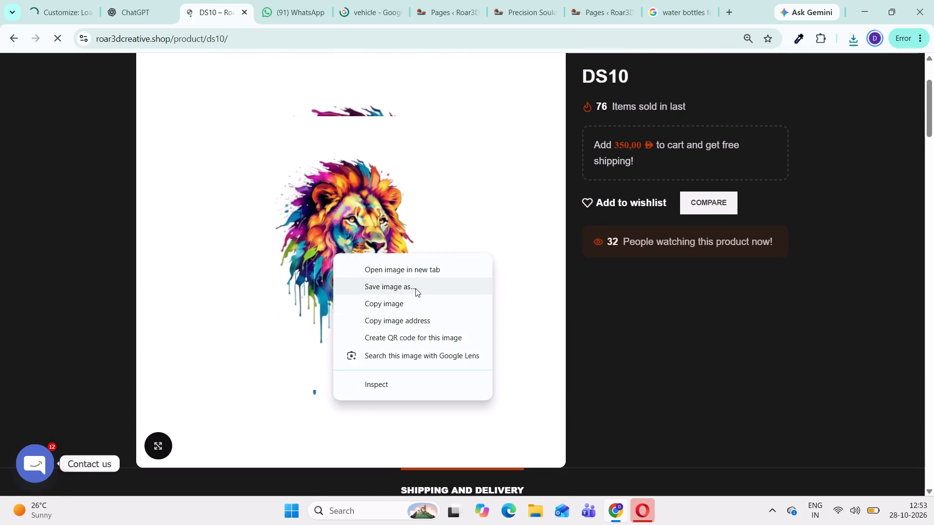
left_click(415, 288)
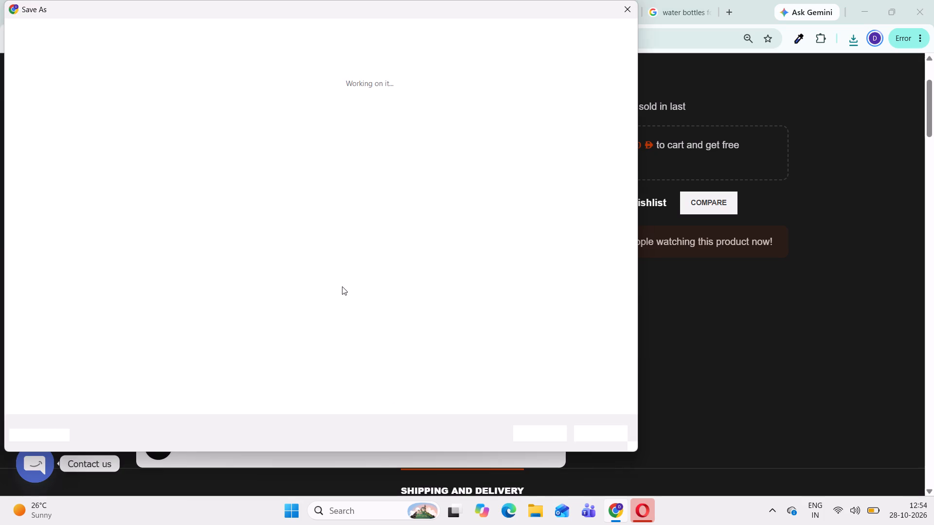
left_click(54, 182)
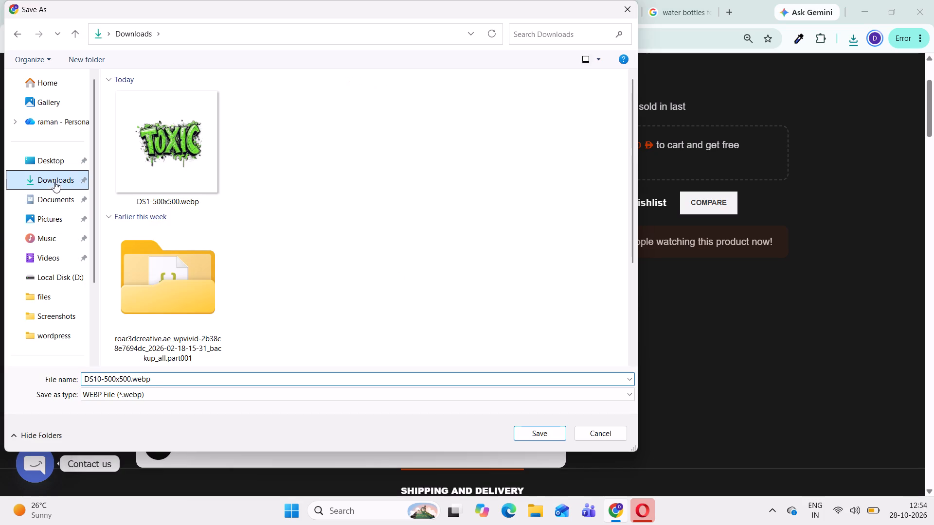
left_click(216, 395)
left_click(147, 414)
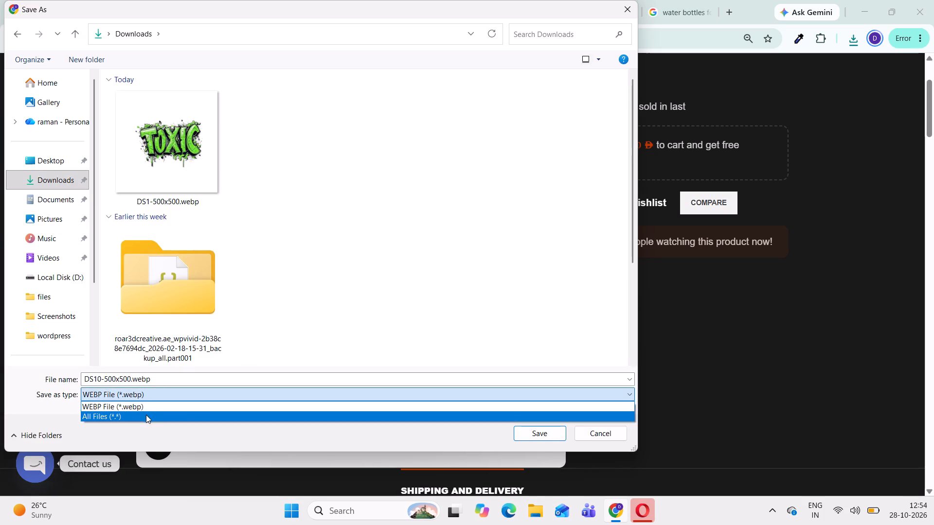
left_click(546, 433)
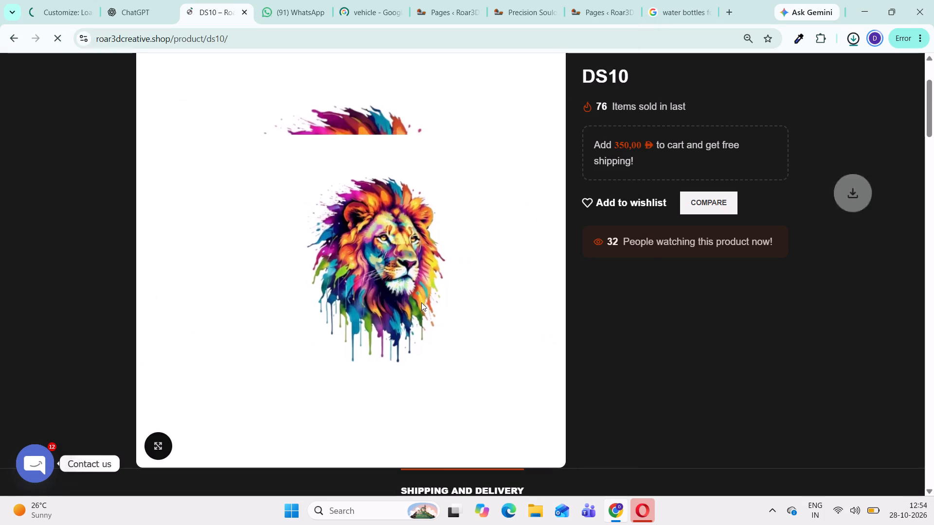
Go back to the Designs Collection and review the products on page 8.
left_click(16, 39)
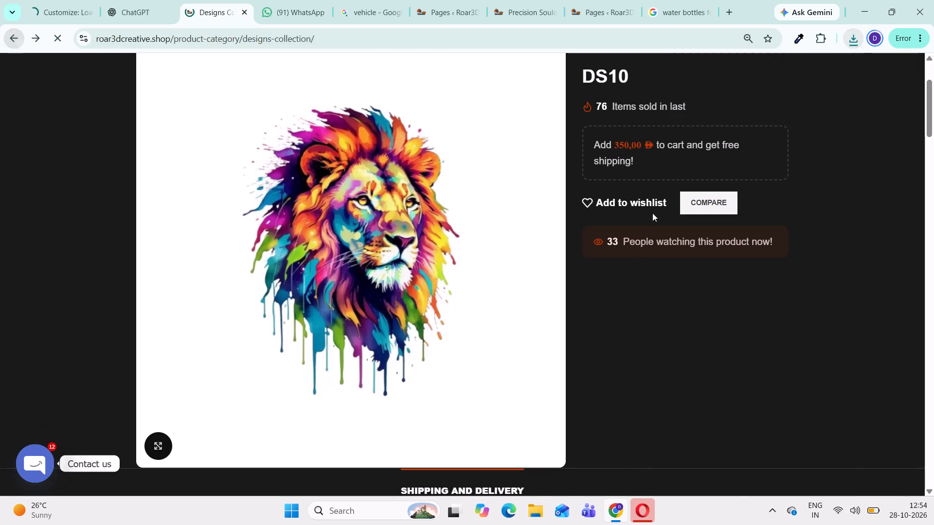
scroll(691, 235, "down", 5)
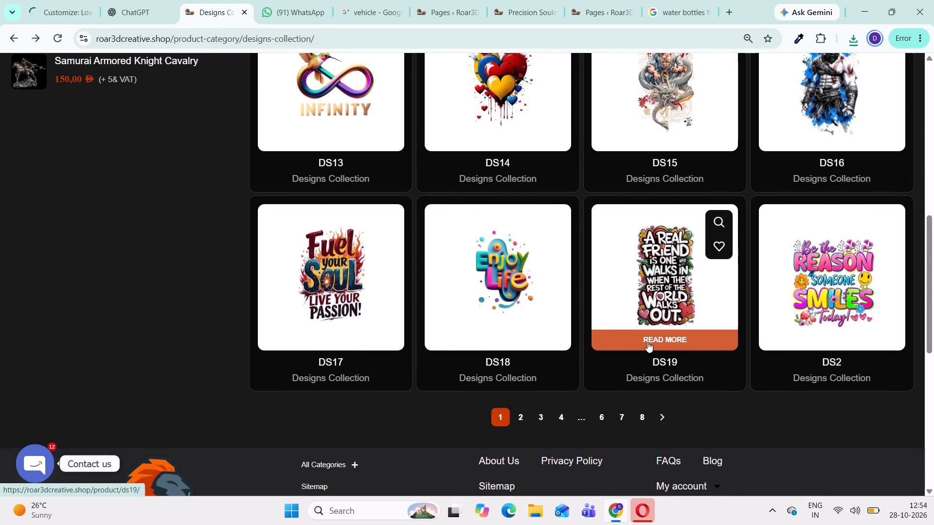
left_click(643, 415)
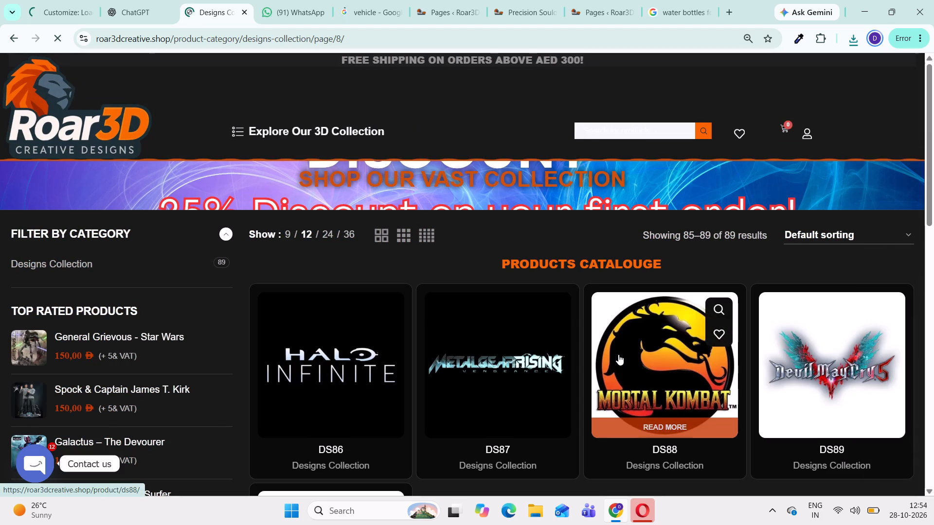
scroll(618, 354, "down", 3)
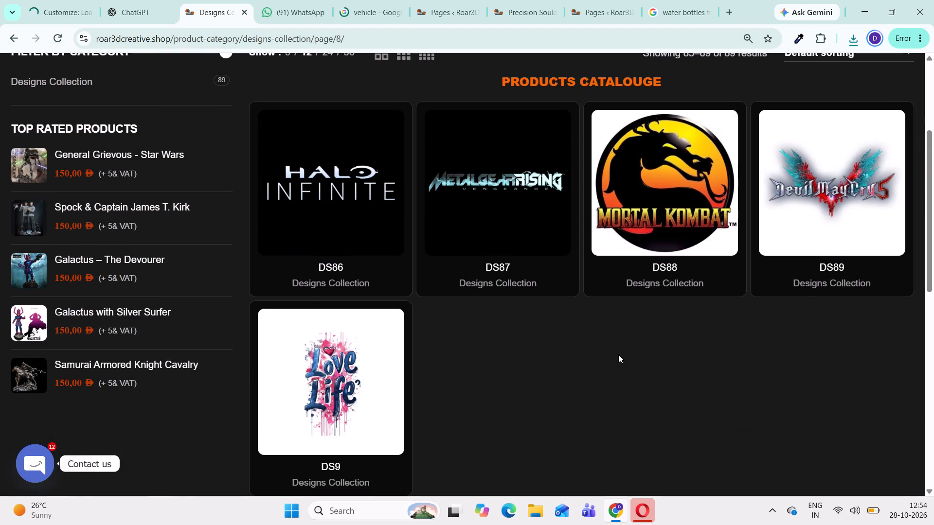
scroll(599, 398, "down", 2)
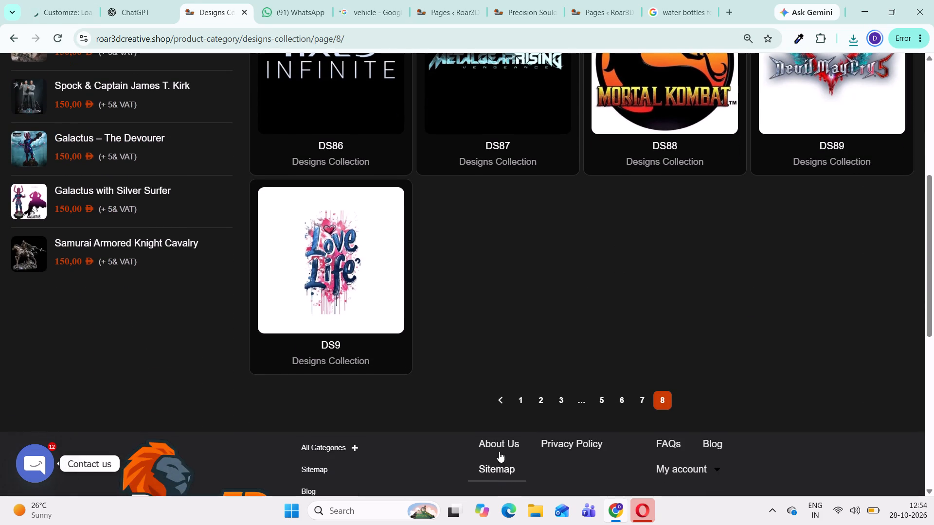
Return to page 1 of the Designs Collection, open DS11 and begin saving its image to Downloads as DS11-500x500.webp.
left_click(516, 397)
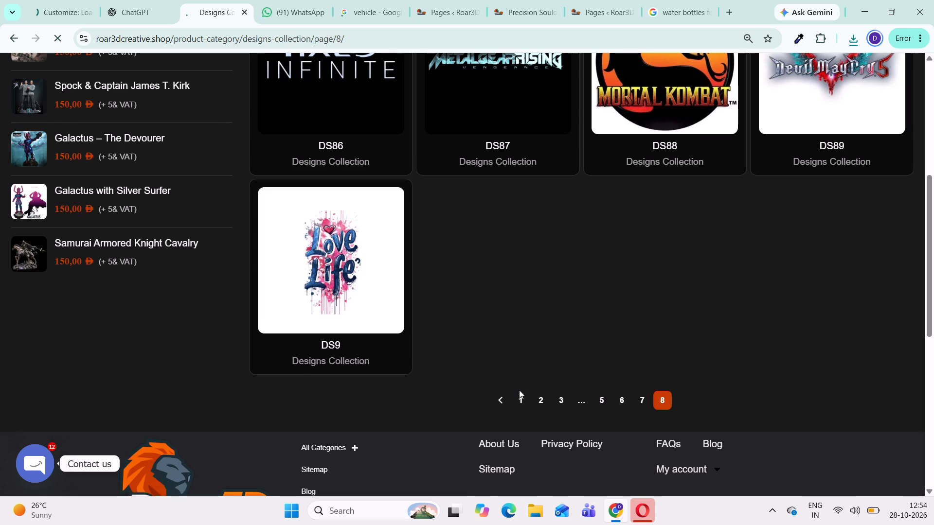
scroll(519, 389, "down", 4)
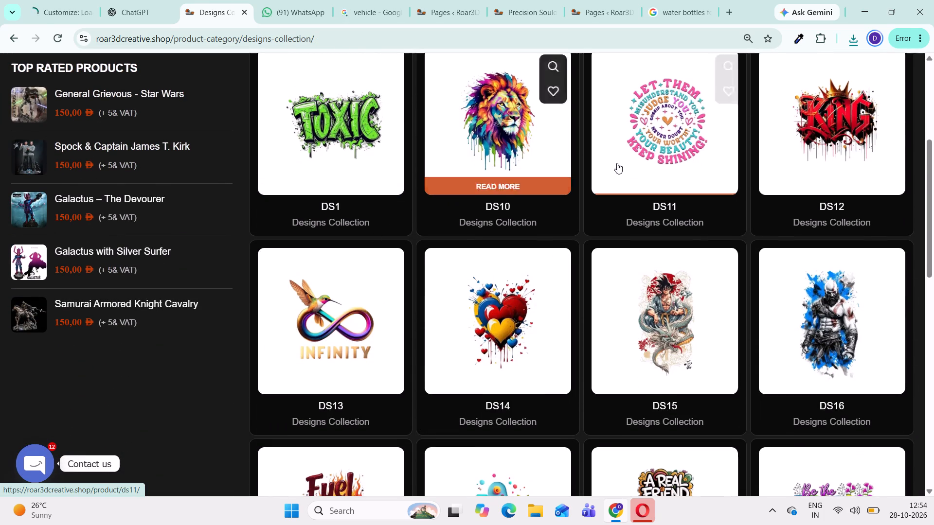
left_click(682, 144)
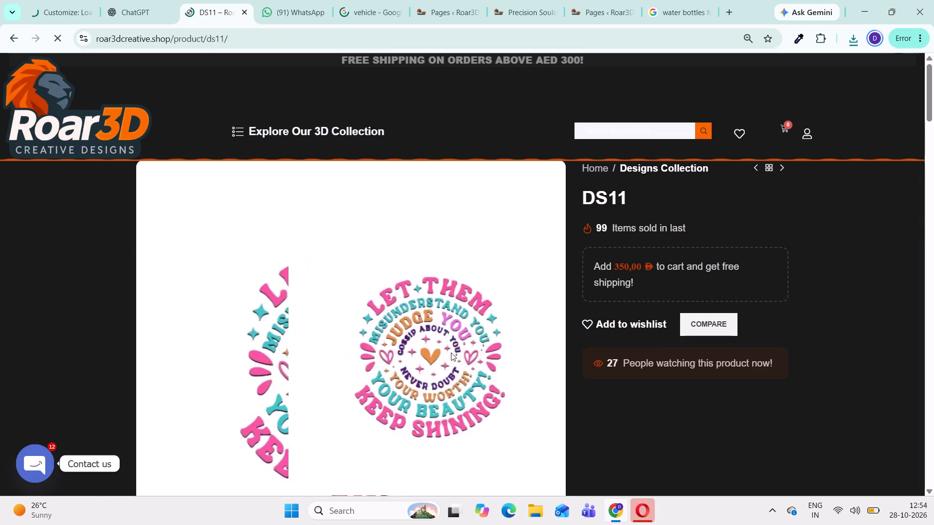
scroll(329, 333, "down", 2)
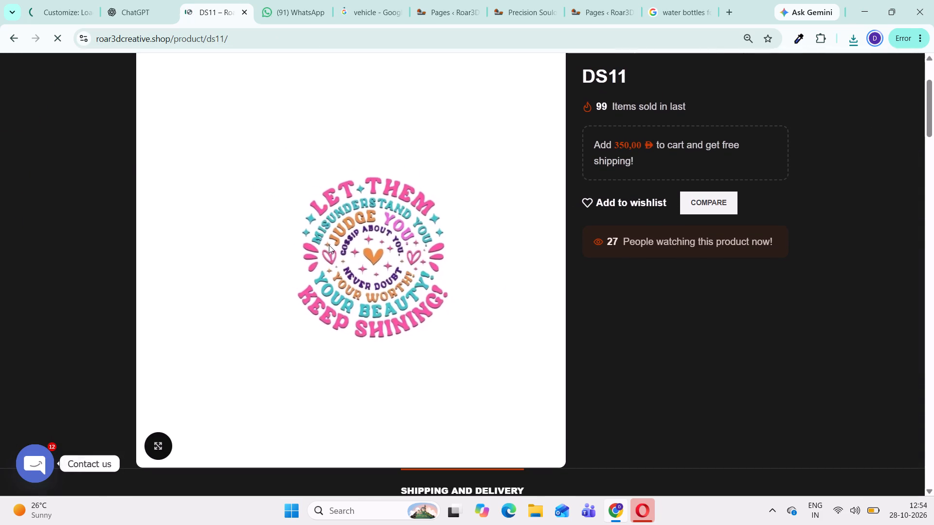
right_click(378, 231)
left_click(456, 258)
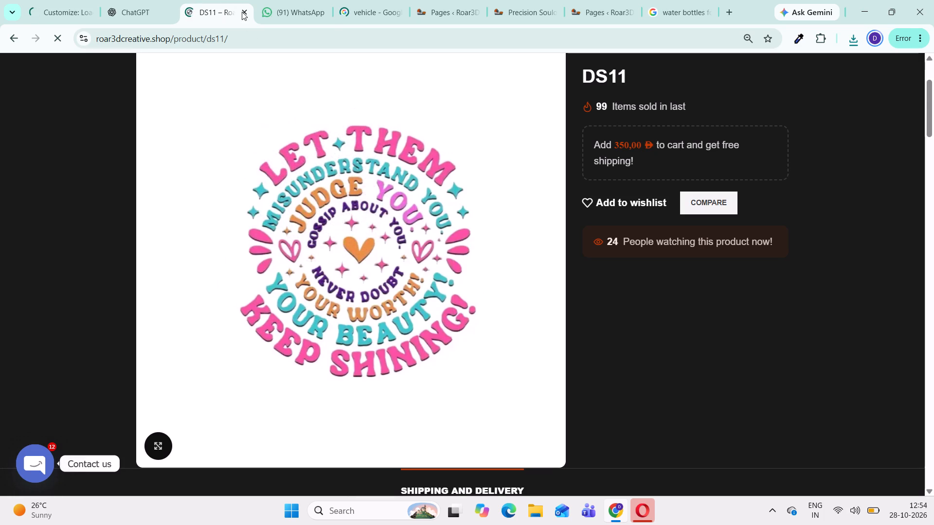
left_click(262, 14)
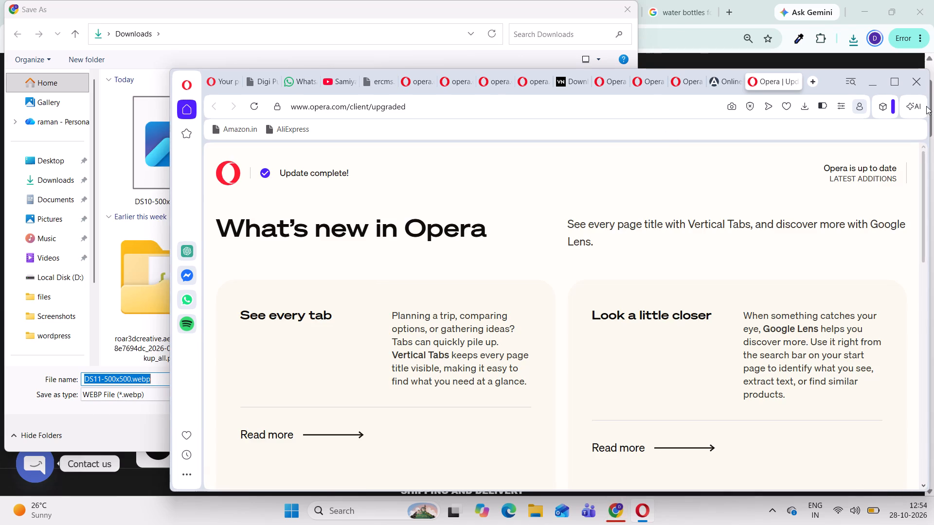
left_click(869, 88)
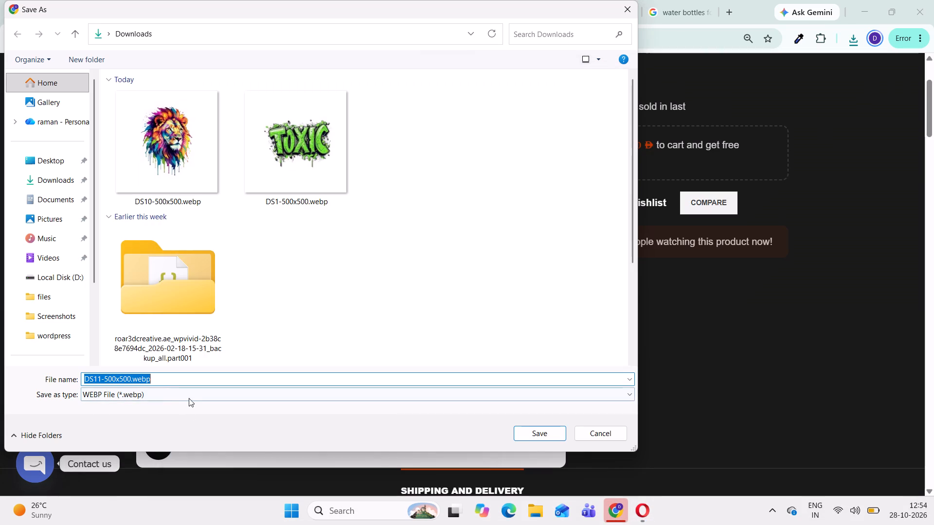
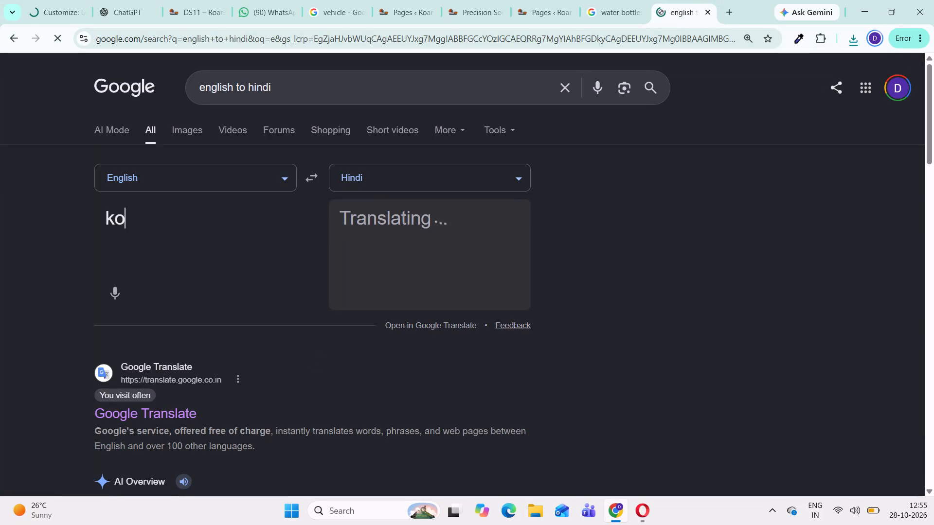
Replace the text in the English-to-Hindi translator with "sir apko pta lga gya kon sa gmail account".
key("BackSpace")
key("BackSpace")
key("BackSpace")
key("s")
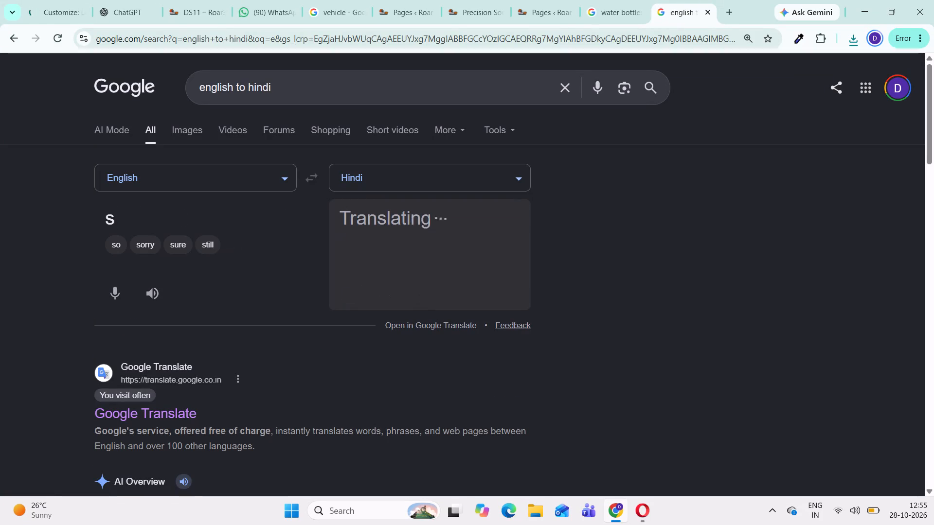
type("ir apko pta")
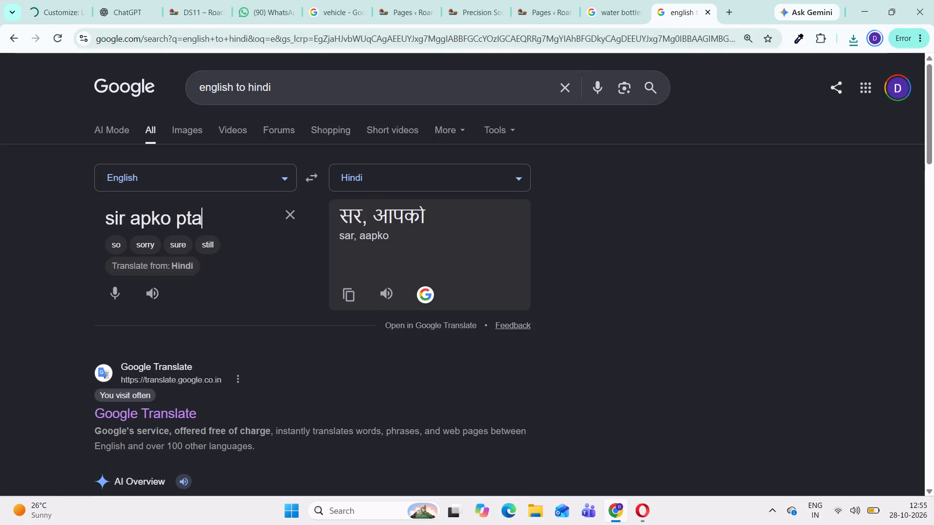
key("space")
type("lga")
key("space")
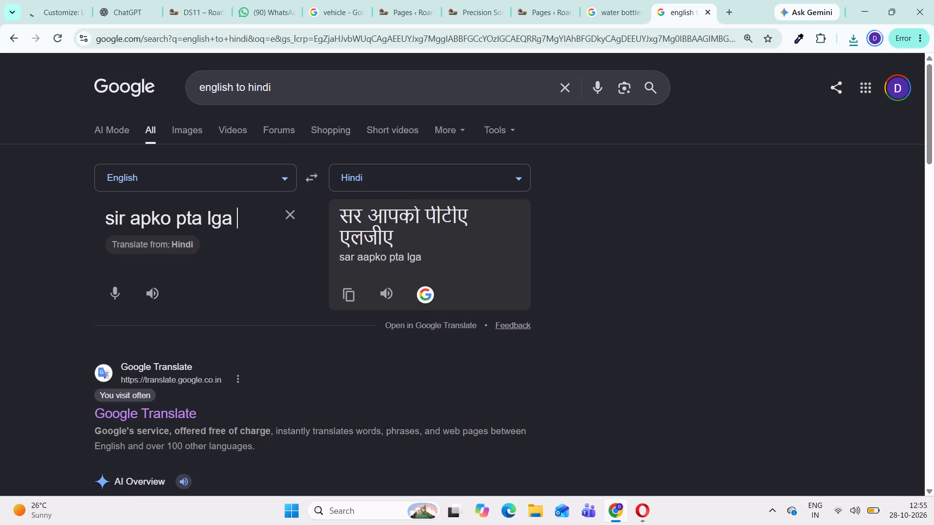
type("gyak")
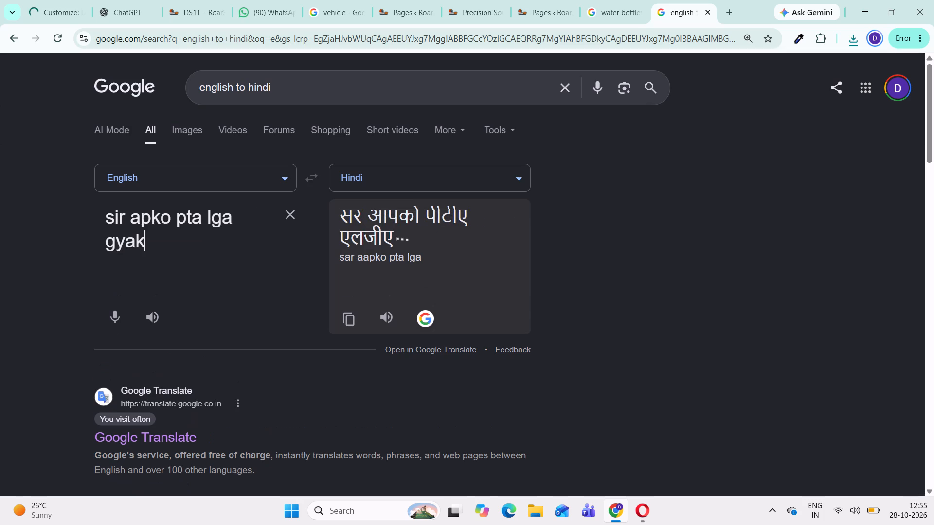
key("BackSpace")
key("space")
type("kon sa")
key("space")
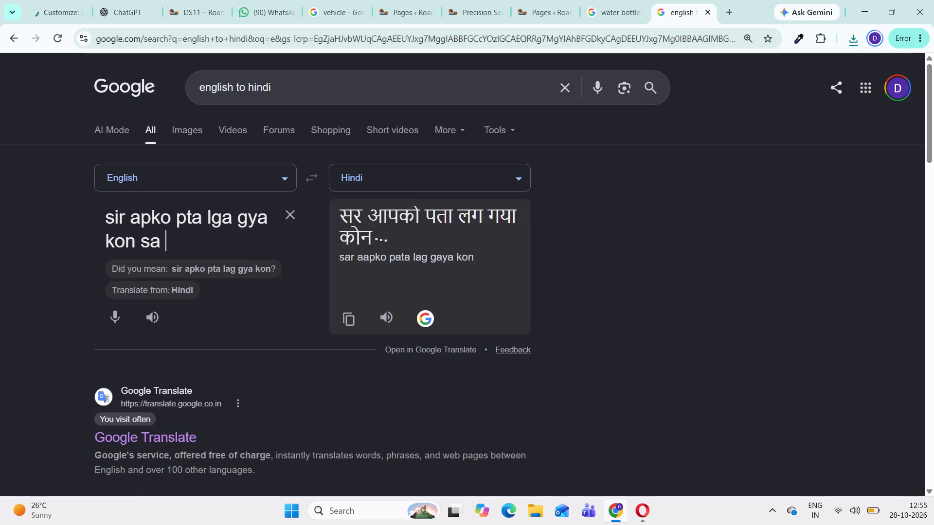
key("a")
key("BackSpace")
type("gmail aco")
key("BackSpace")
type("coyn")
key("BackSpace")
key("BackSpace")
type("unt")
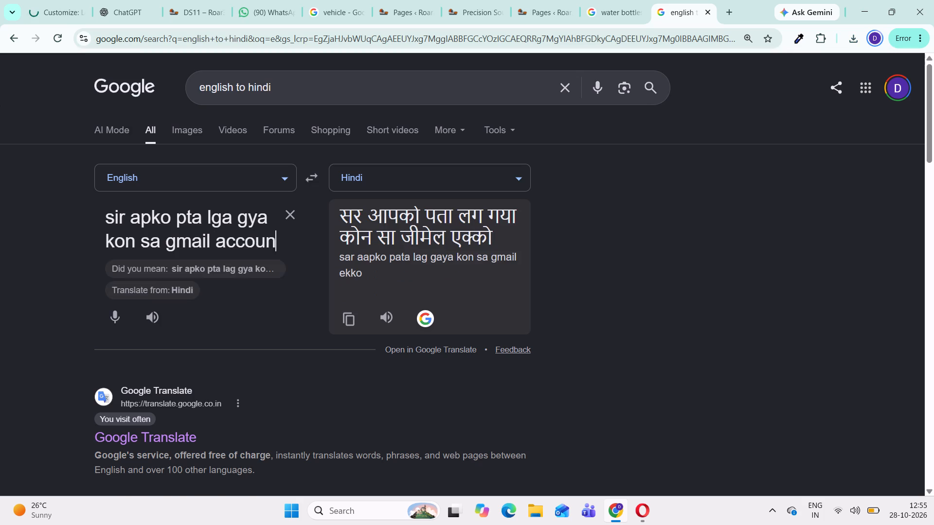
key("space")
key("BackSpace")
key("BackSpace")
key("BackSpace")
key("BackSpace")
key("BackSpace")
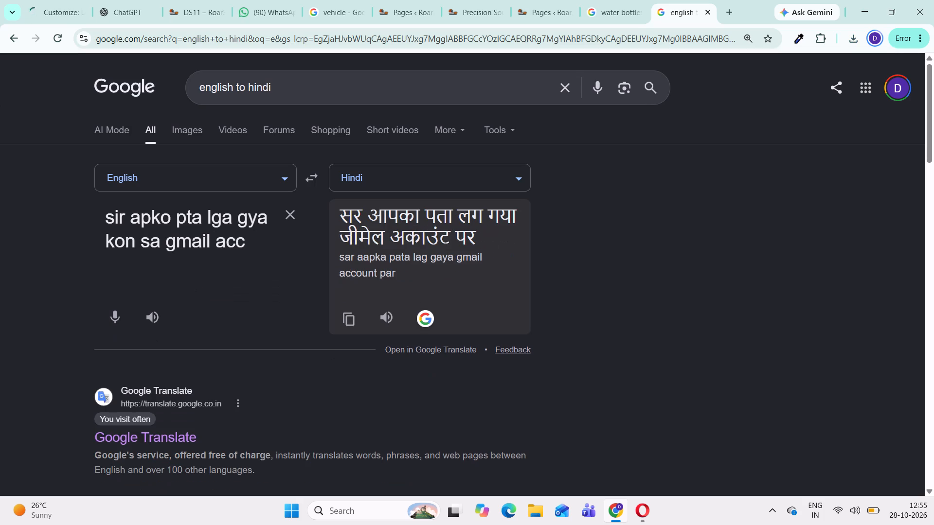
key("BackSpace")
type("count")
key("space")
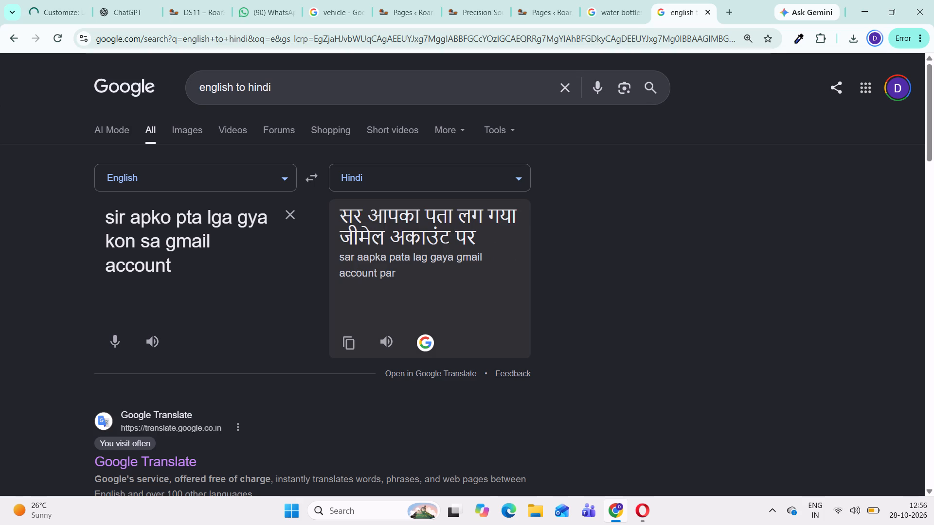
Continue the message in the translator with "register hai apki original website mai".
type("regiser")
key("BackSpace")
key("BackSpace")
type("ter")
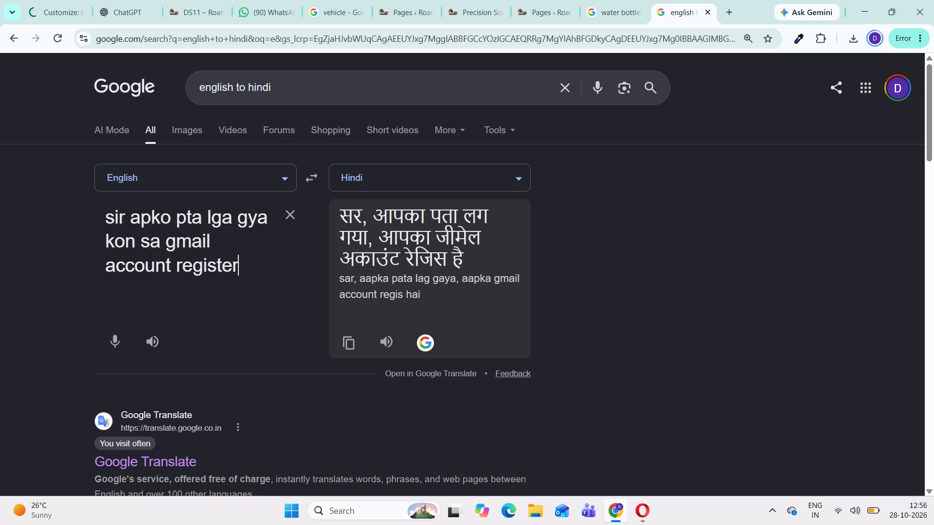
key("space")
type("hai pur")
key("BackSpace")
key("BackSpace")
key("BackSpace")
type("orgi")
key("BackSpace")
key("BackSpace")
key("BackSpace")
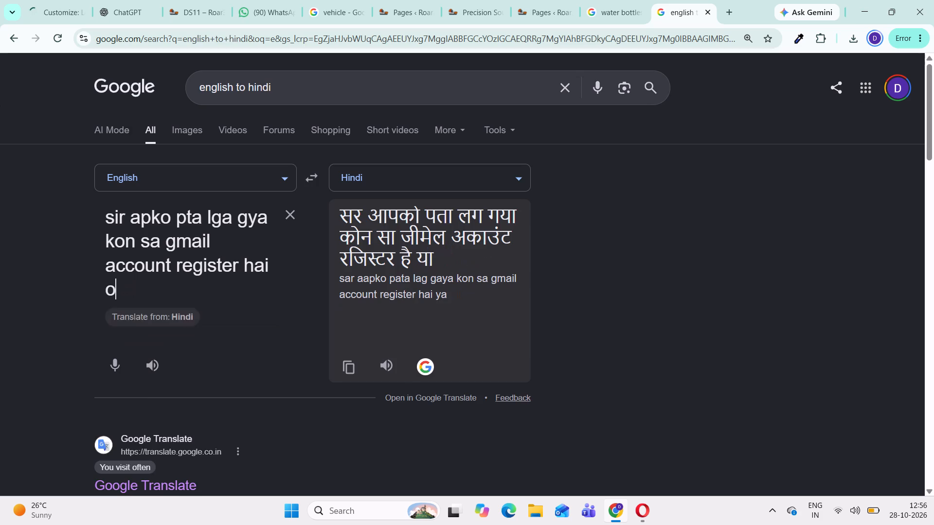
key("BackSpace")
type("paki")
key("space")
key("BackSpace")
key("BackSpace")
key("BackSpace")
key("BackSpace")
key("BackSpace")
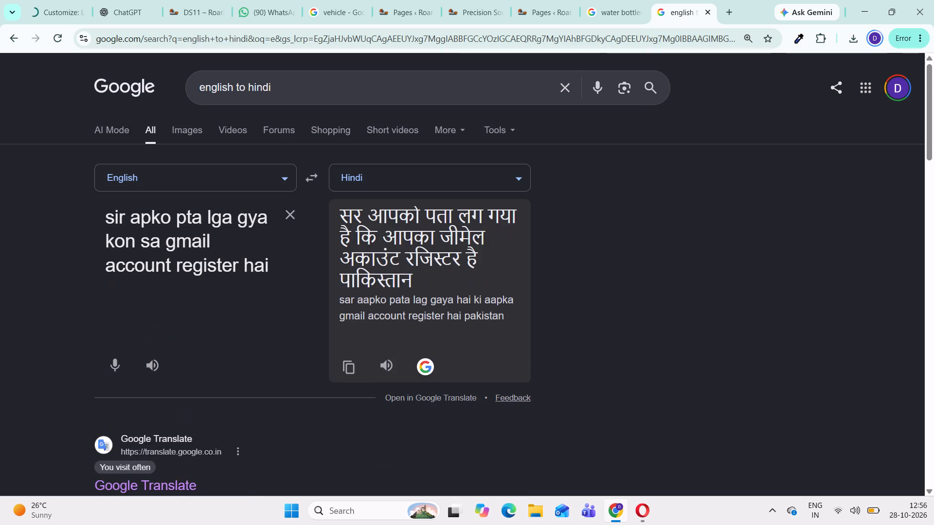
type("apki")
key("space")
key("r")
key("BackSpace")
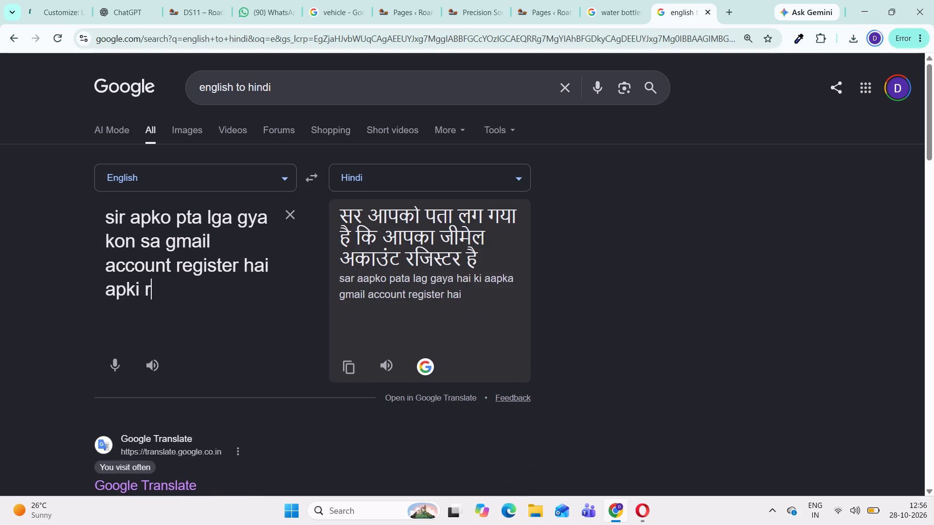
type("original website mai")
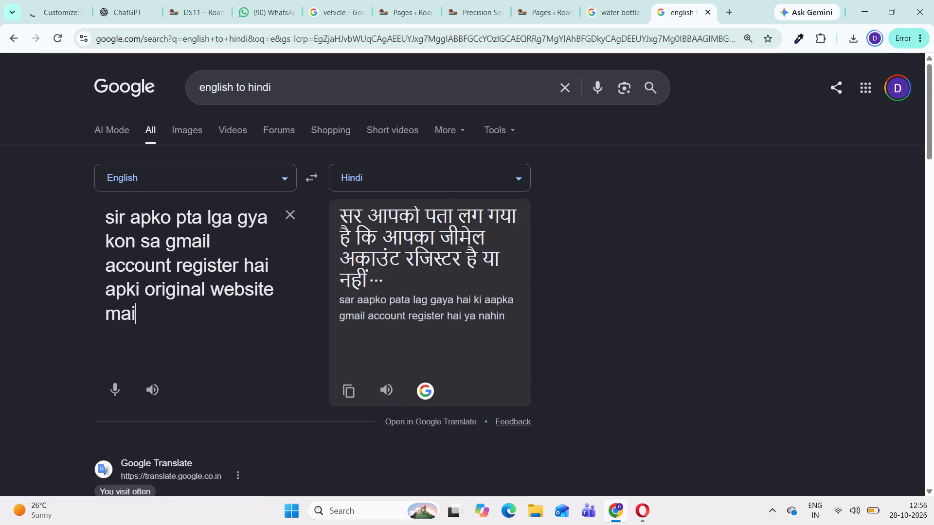
Complete the message in the translator with "mujhe usko wordpress dashboard login karna hai.".
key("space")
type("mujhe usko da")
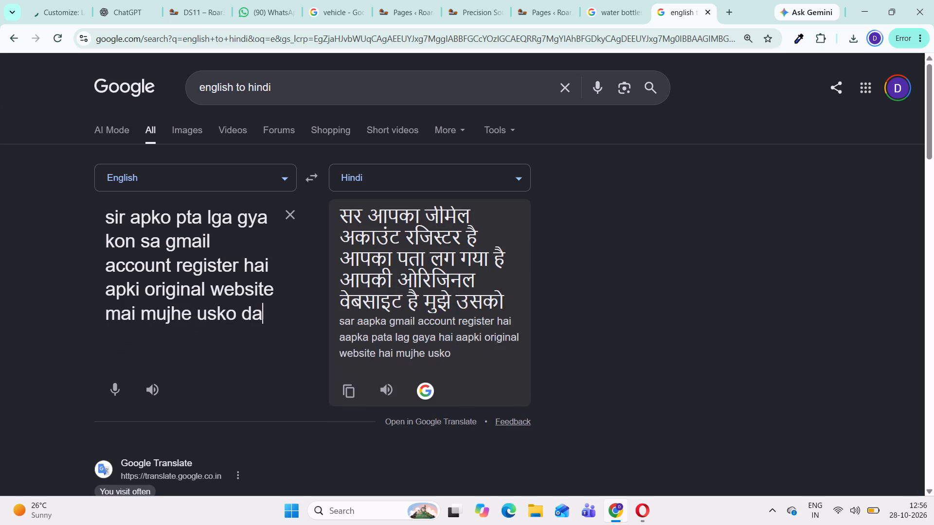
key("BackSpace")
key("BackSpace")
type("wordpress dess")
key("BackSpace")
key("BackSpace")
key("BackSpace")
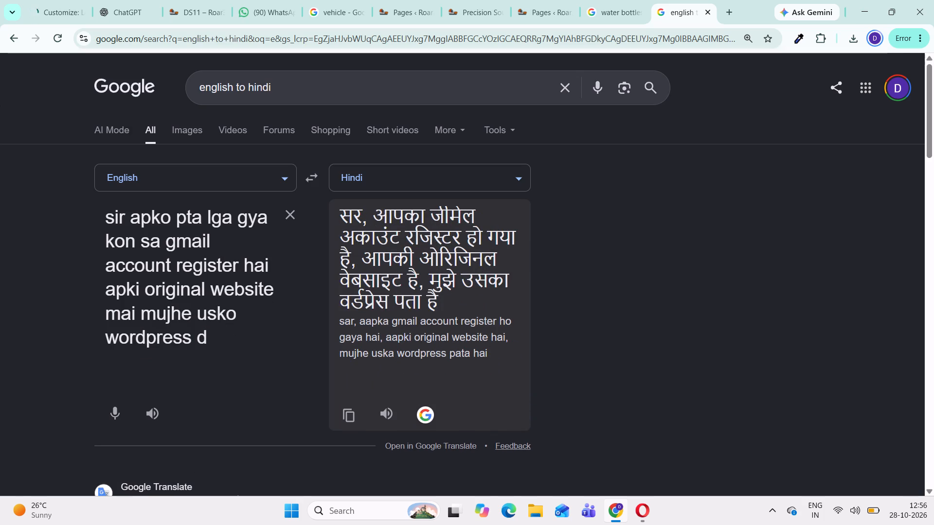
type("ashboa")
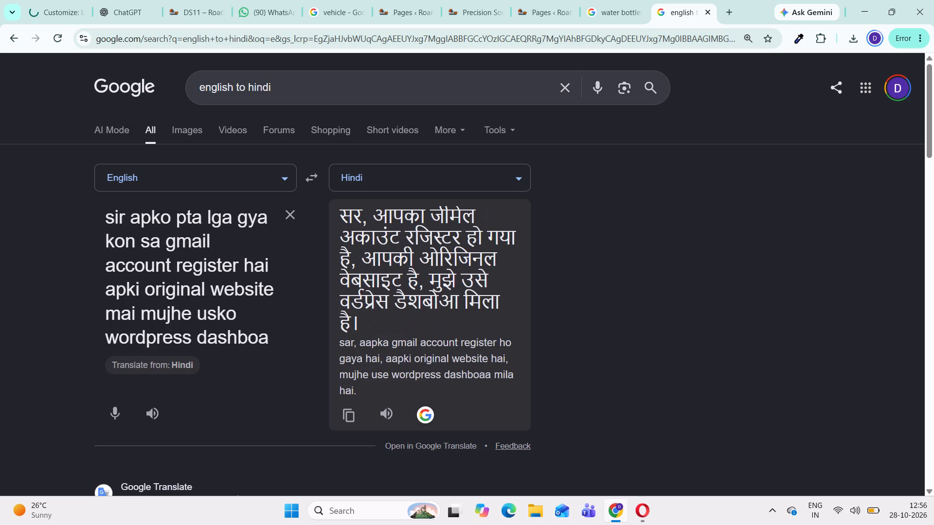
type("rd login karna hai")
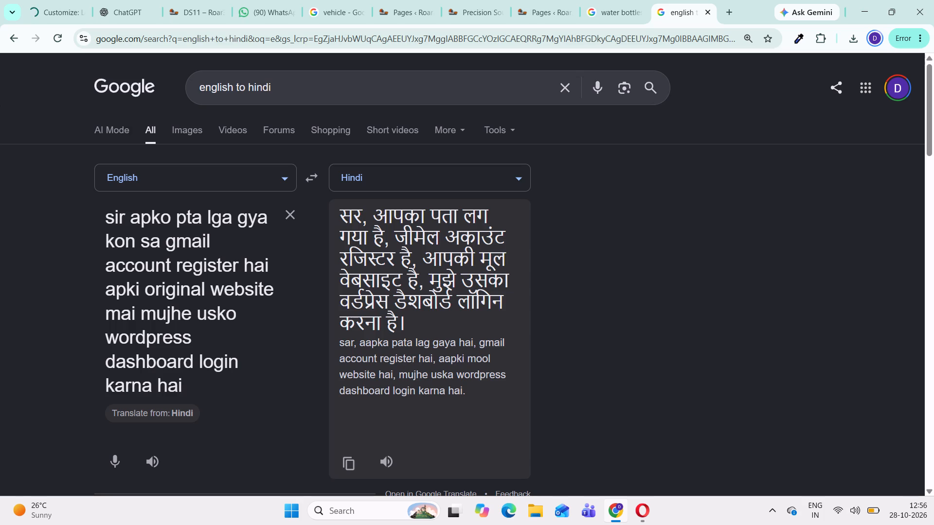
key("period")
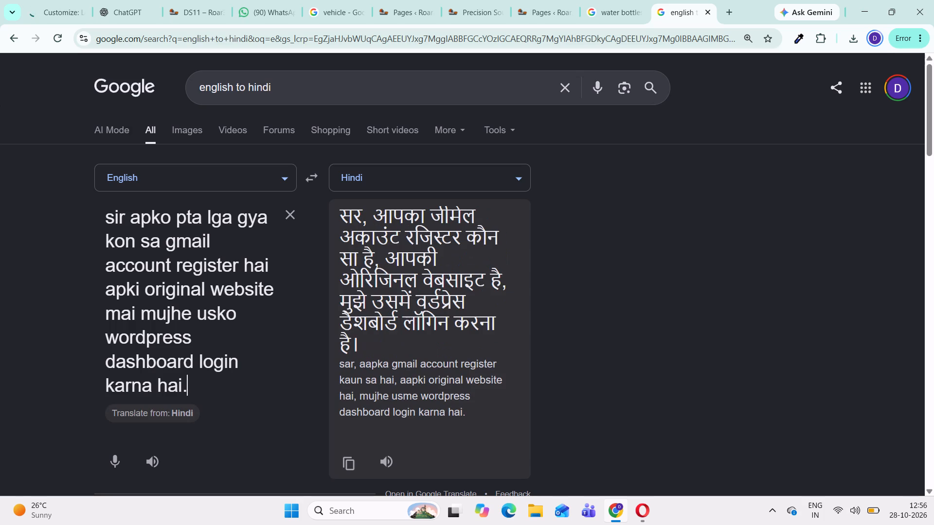
Copy the Hindi translation, use it as the new source text and translate it into English.
triple_click(395, 248)
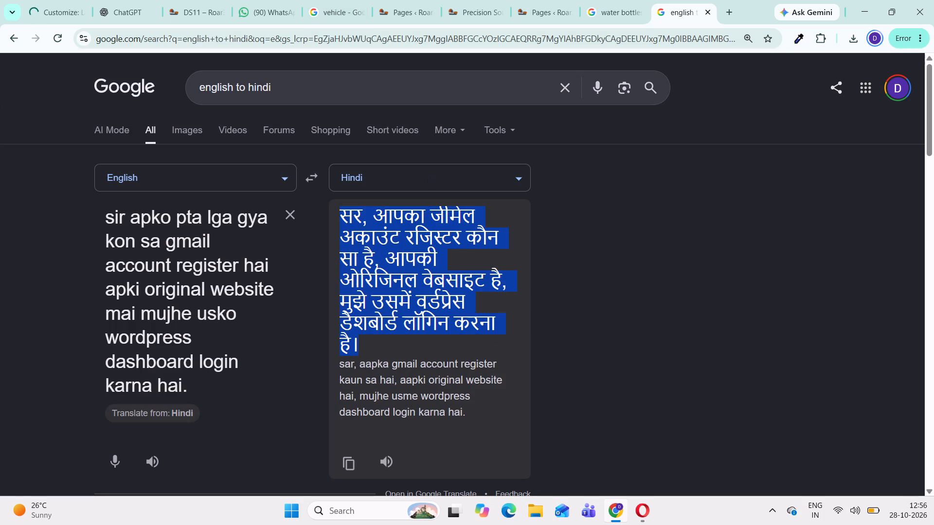
key("ctrl+c")
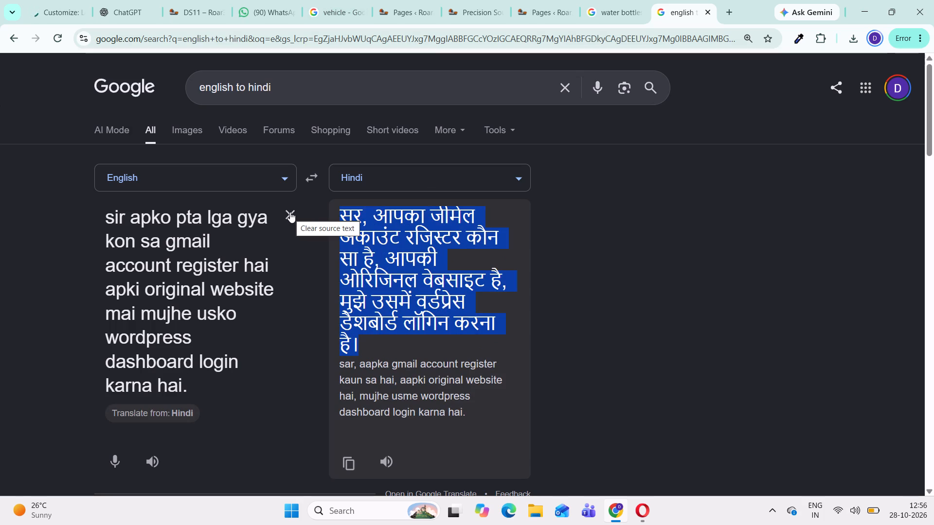
left_click(208, 390)
left_click(212, 390)
triple_click(398, 260)
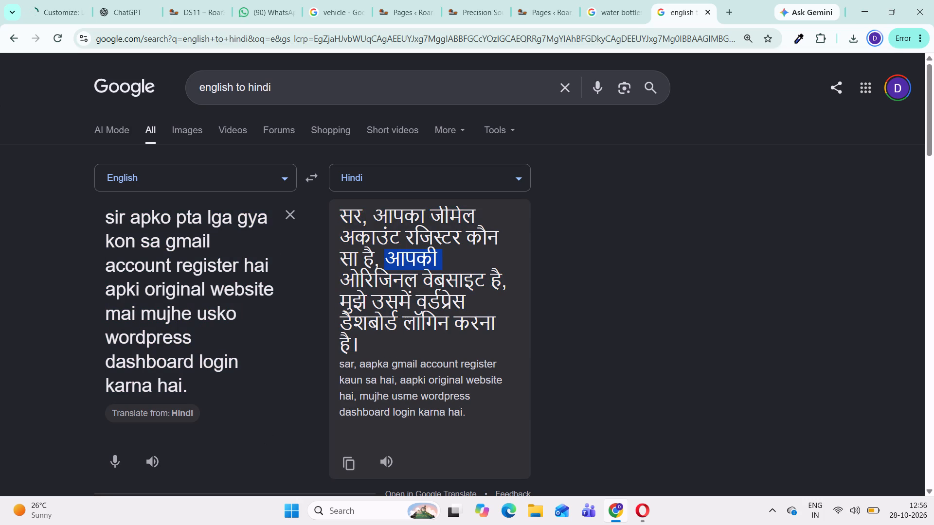
key("ctrl+c")
left_click(280, 211)
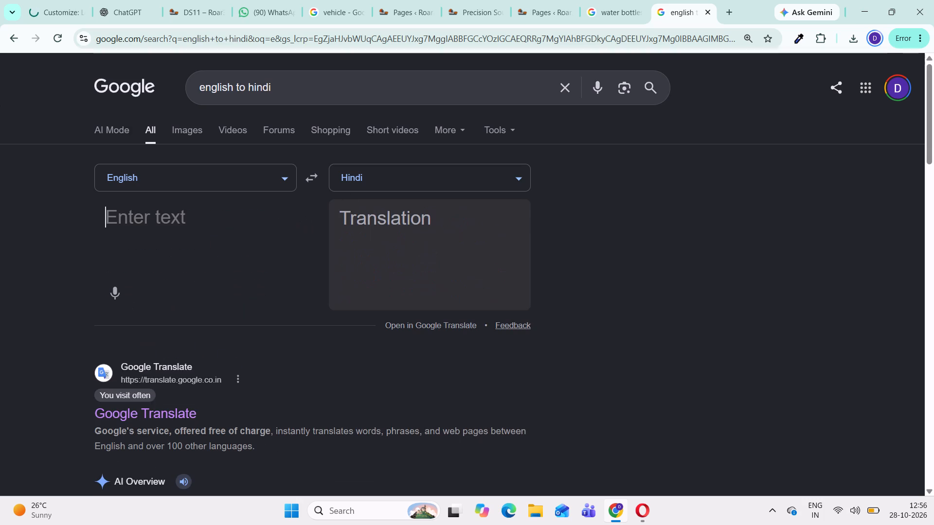
key("ctrl+v")
left_click(362, 181)
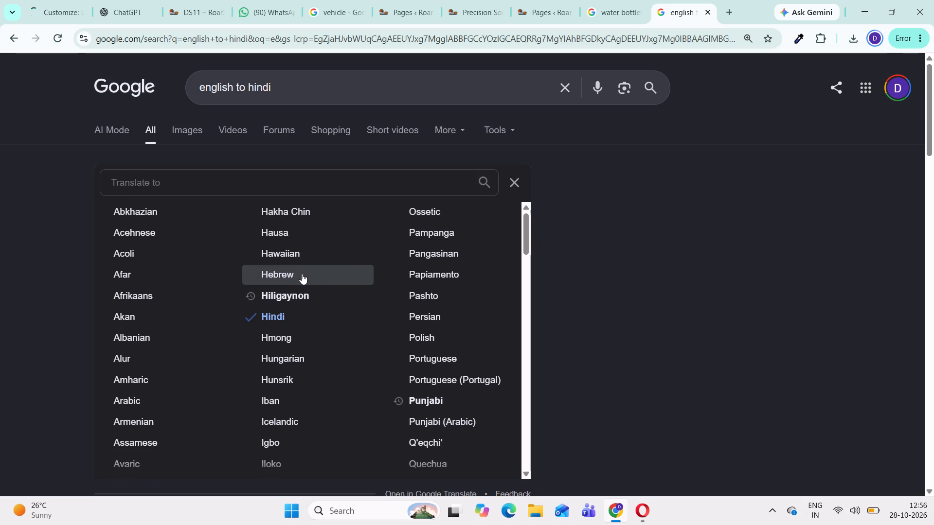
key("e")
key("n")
left_click(121, 213)
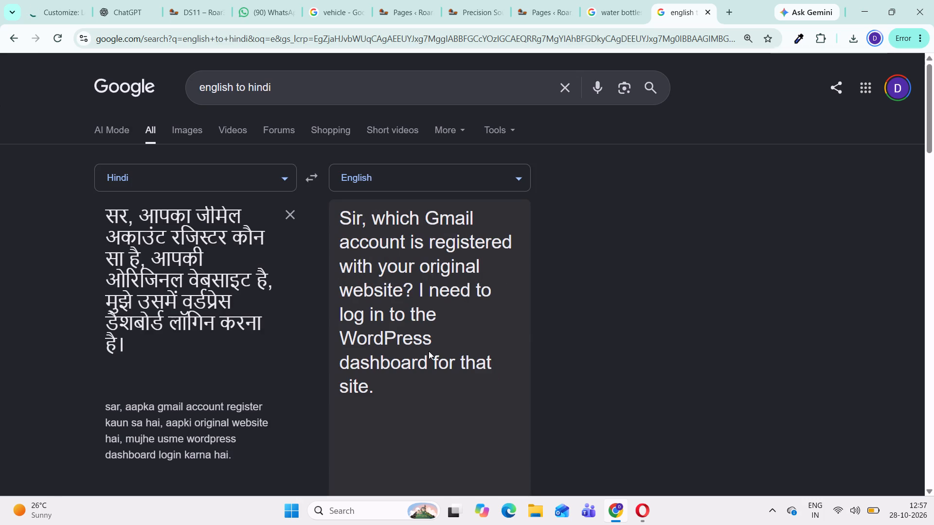
Copy the English translation, use it as the new source text and translate it back into Hindi to check the wording.
triple_click(400, 308)
key("ctrl+c")
key("ctrl+c")
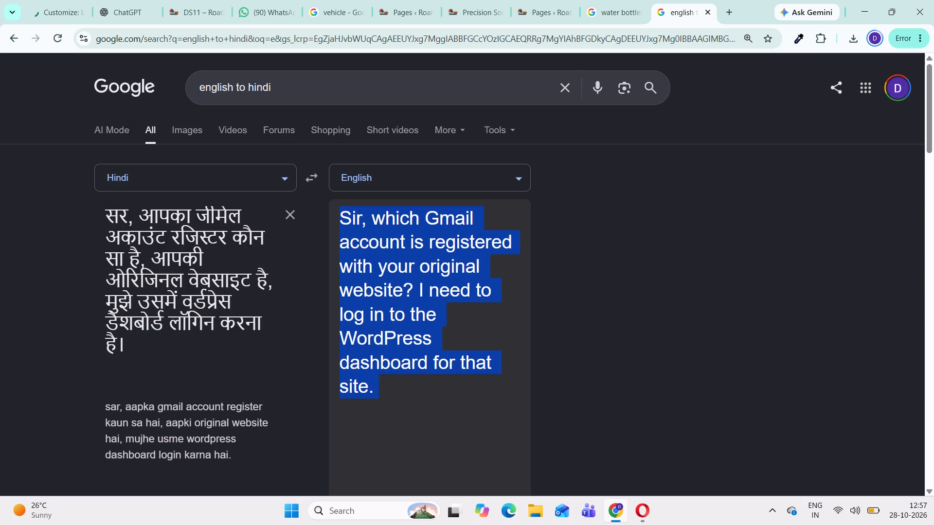
key("ctrl+c")
key("ctrl+c")
key("ctrl+c")
key("ctrl+c")
key("ctrl+c")
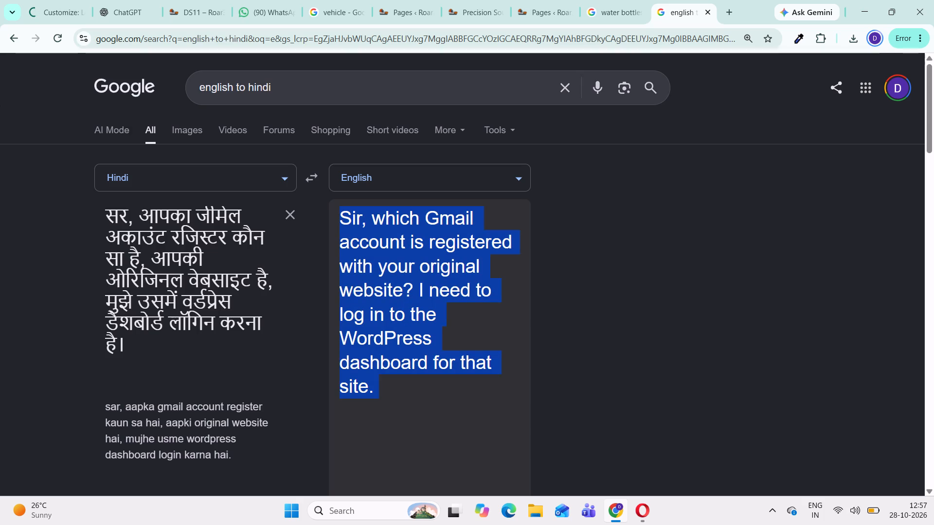
key("ctrl+c")
left_click(287, 216)
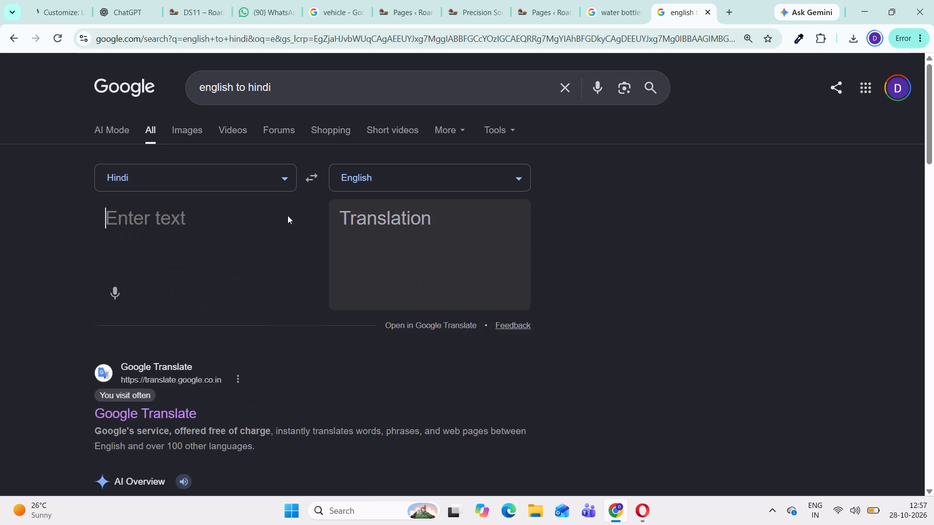
key("ctrl+v")
left_click(382, 182)
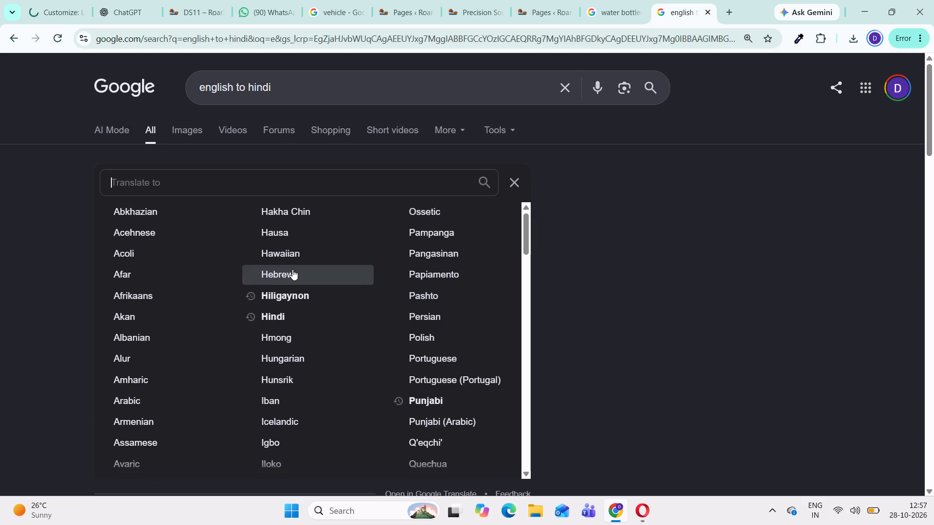
left_click(284, 313)
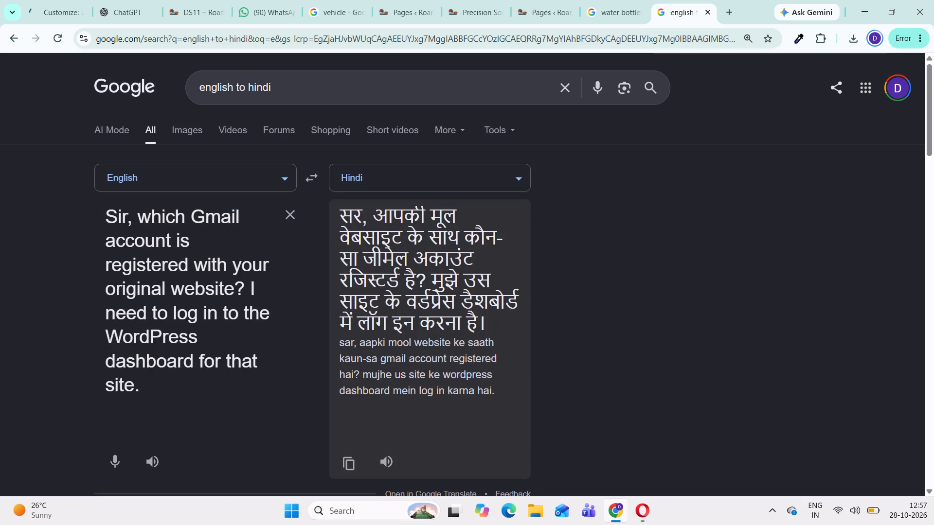
Select the full English message asking which Gmail account is registered with the original website.
left_click(161, 381)
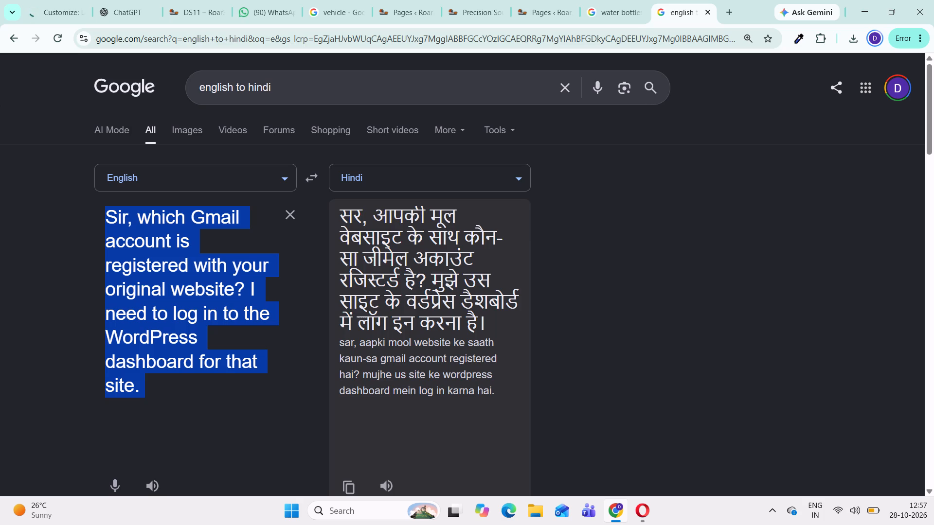
left_click(203, 385)
triple_click(188, 294)
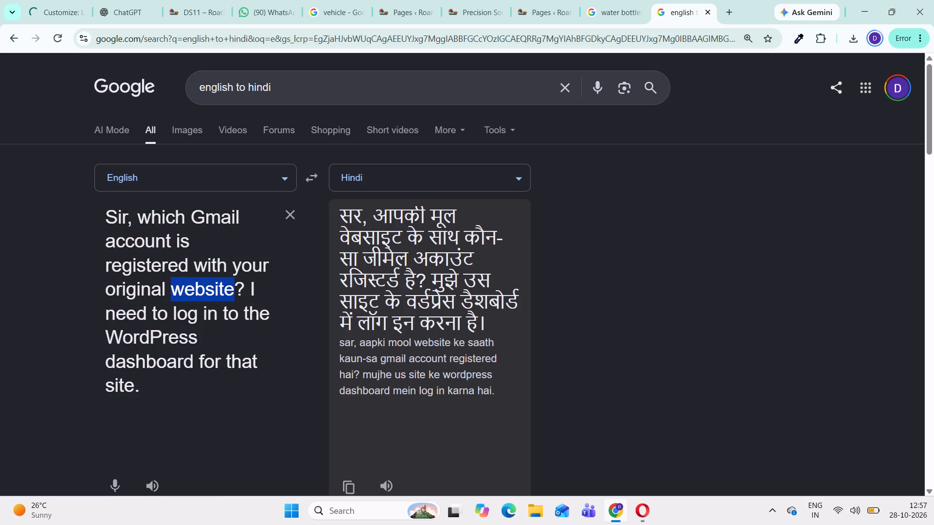
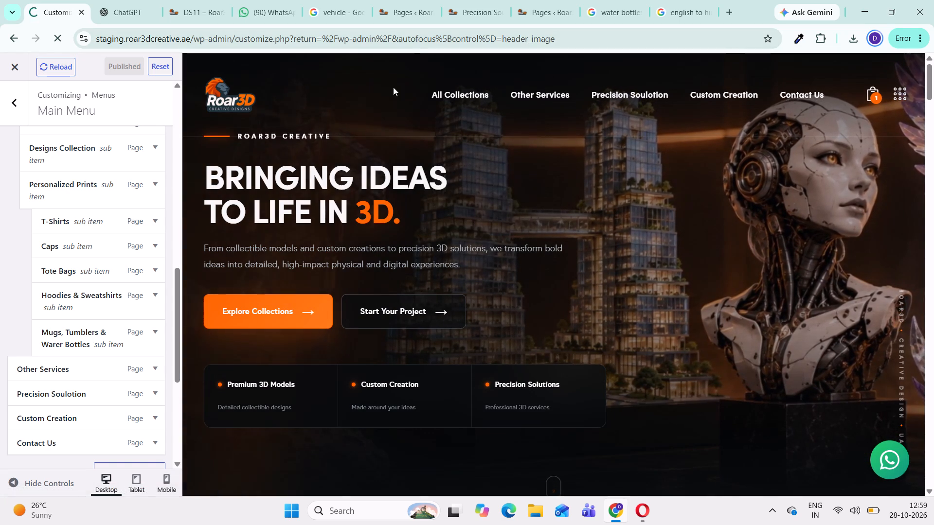
Go to the staging site's home page and remove the Invincible (Mark Grayson) Bust from the cart.
left_click(532, 19)
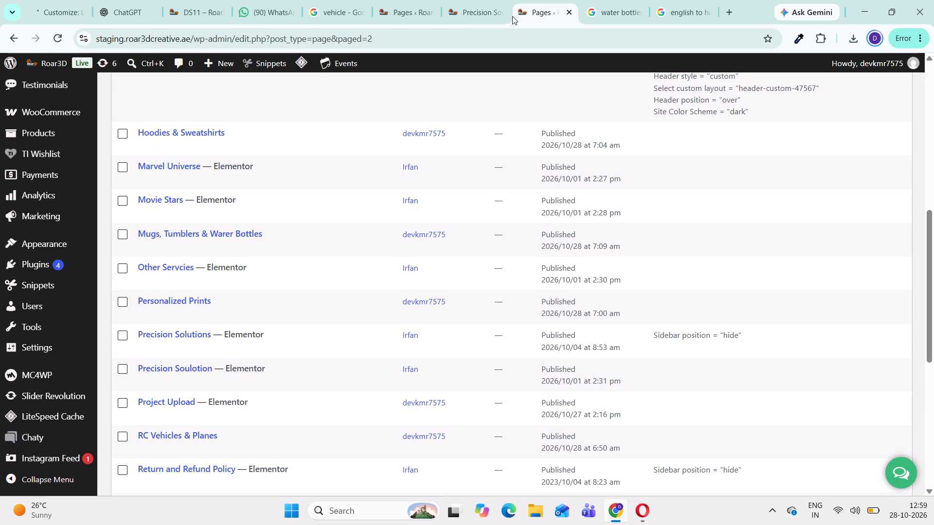
left_click(462, 15)
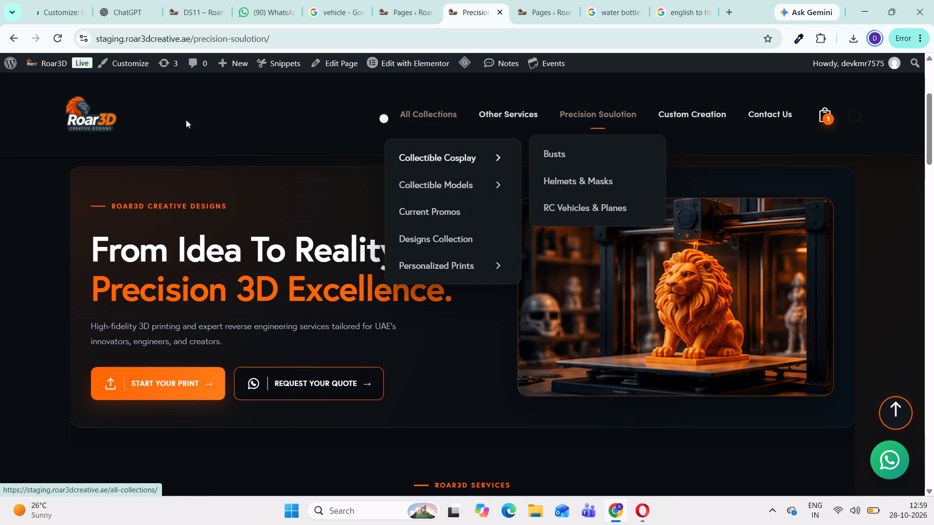
left_click(101, 124)
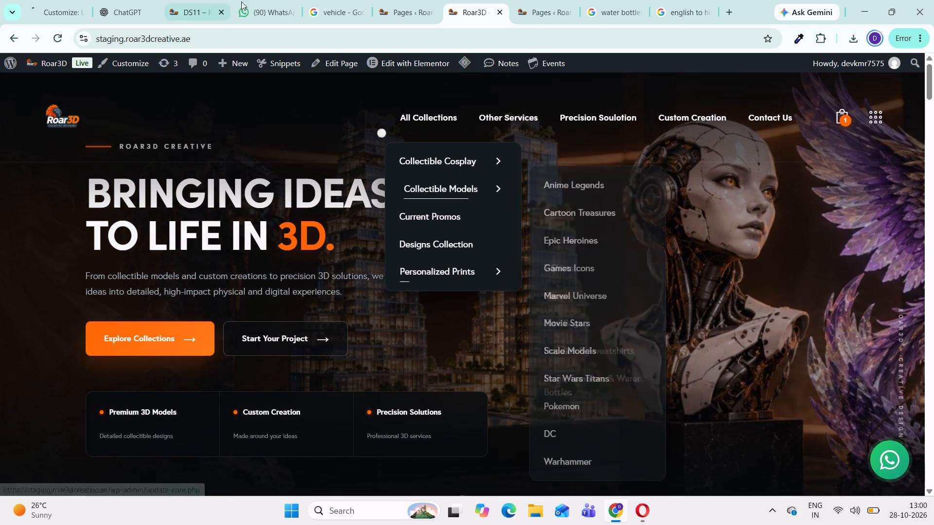
left_click(843, 123)
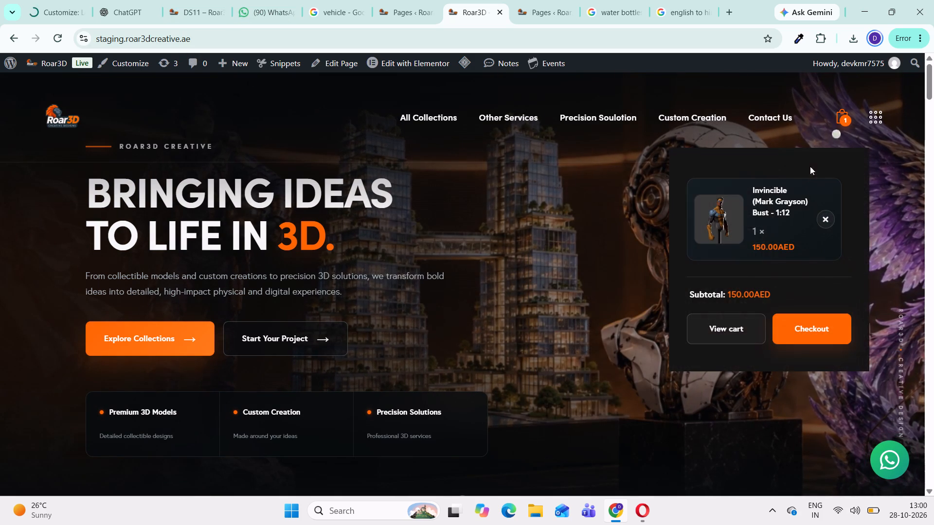
left_click(826, 216)
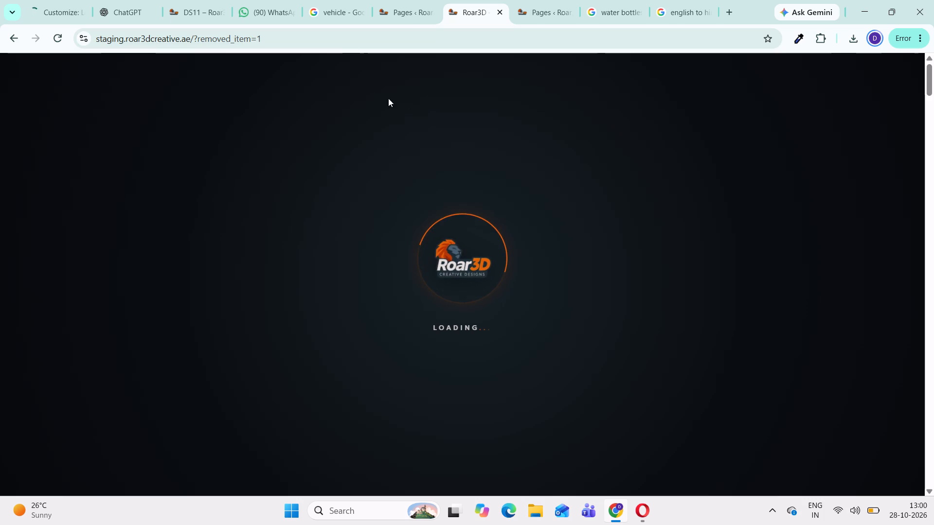
Close the Customizer tab, preview the Shop 2 draft from the Pages list in a new tab and look it over.
left_click(547, 13)
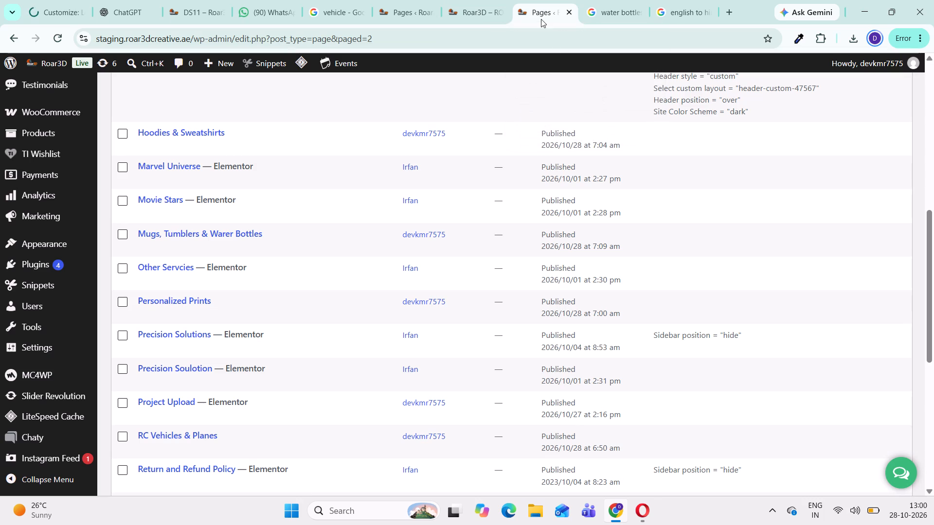
scroll(274, 250, "down", 4)
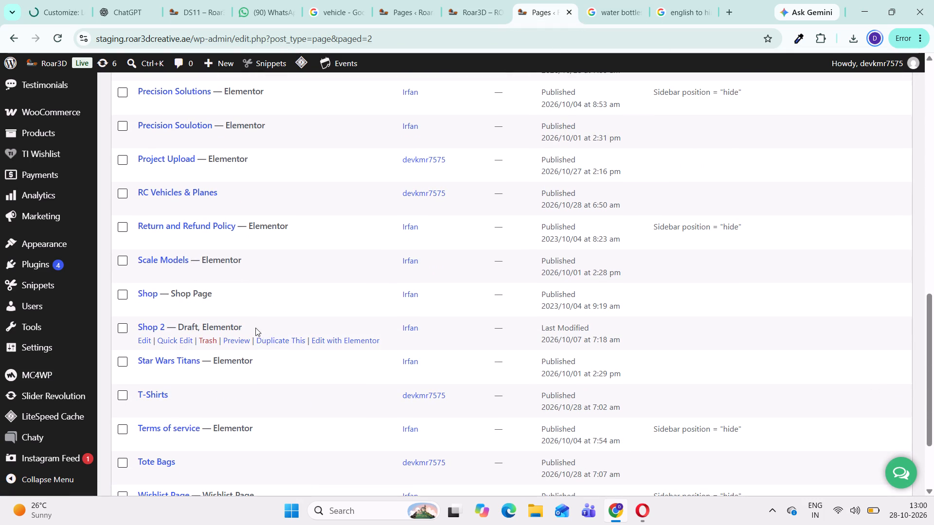
scroll(206, 331, "down", 1)
scroll(192, 271, "down", 2)
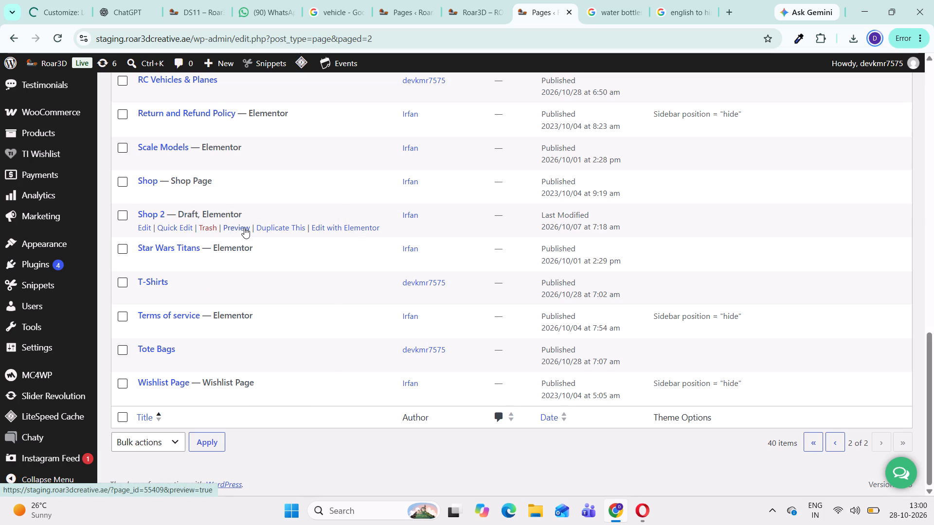
left_click(83, 11)
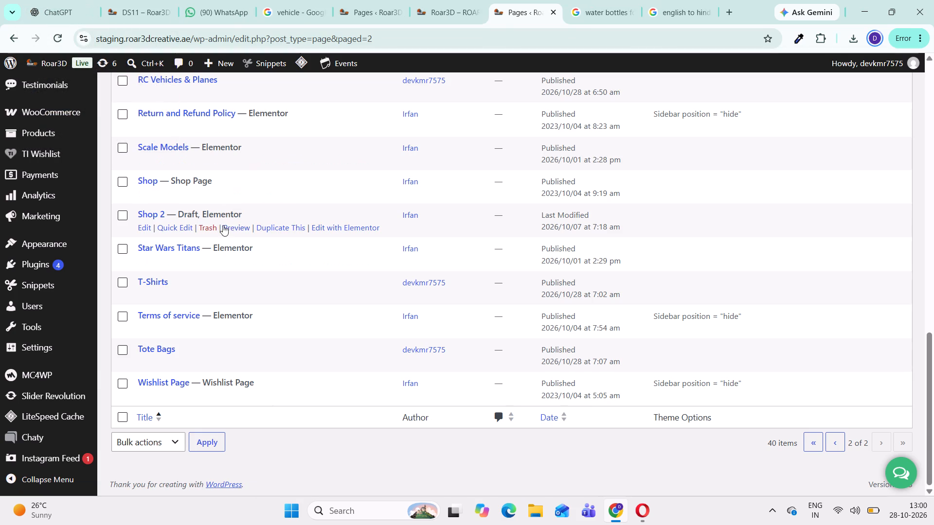
right_click(235, 229)
left_click(290, 246)
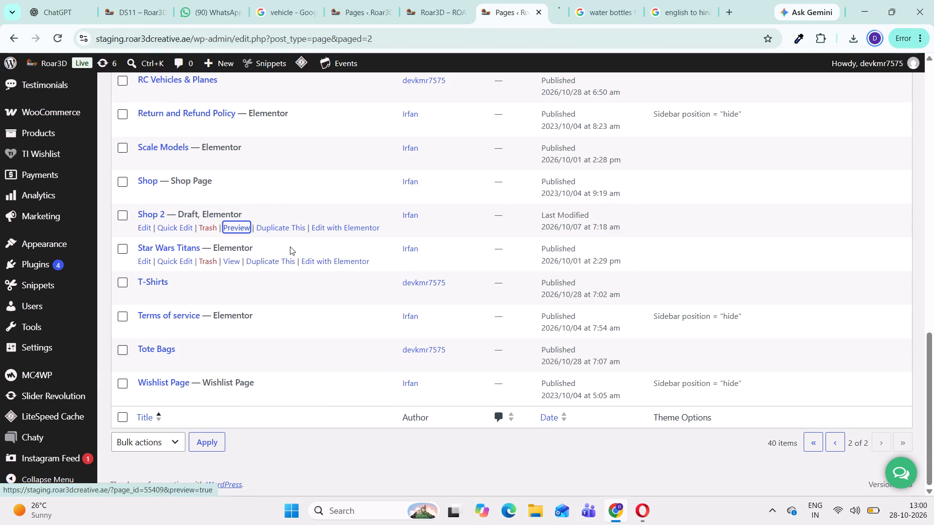
left_click(527, 10)
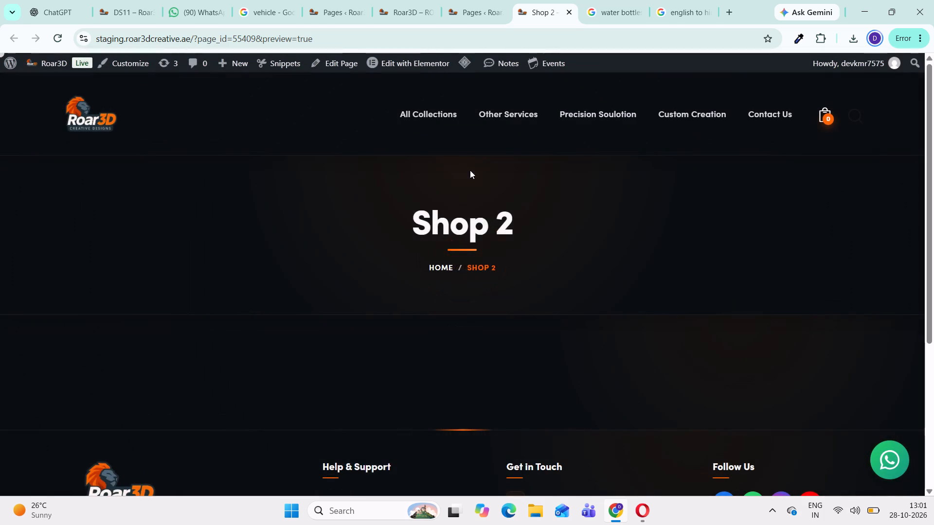
scroll(510, 290, "down", 1)
scroll(512, 282, "up", 1)
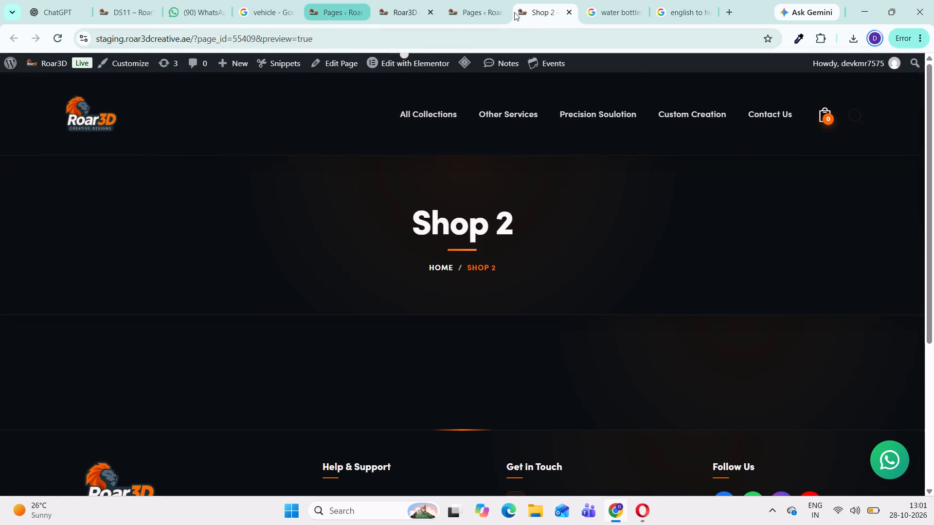
Return to the Pages list and look through the entries on its first page.
left_click(462, 17)
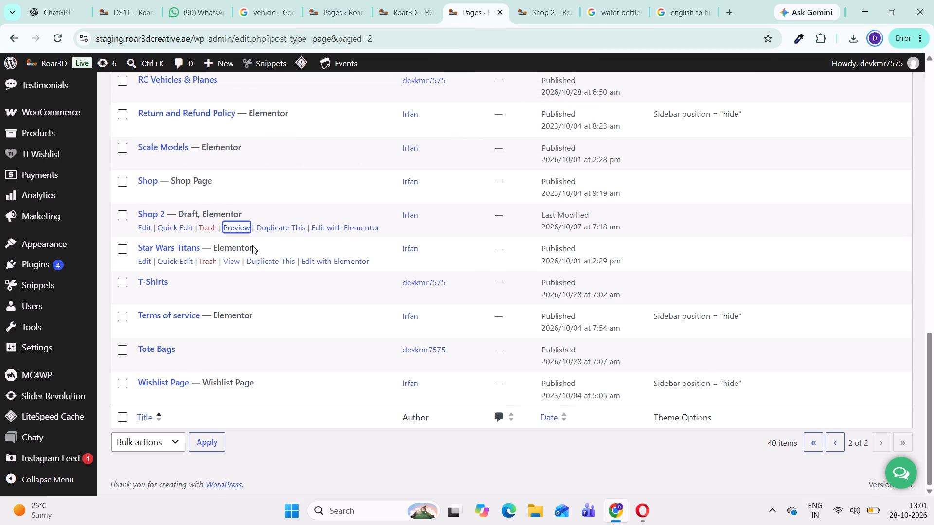
scroll(244, 219, "up", 2)
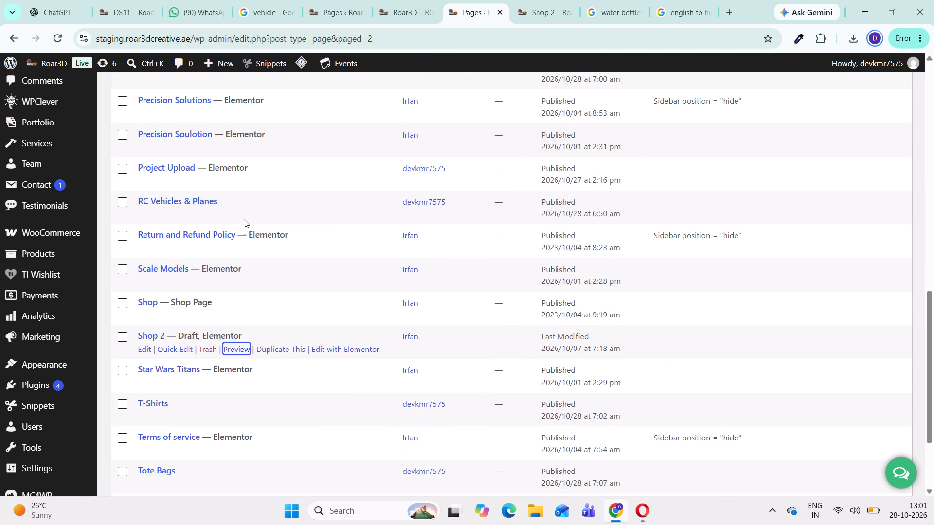
scroll(244, 219, "down", 5)
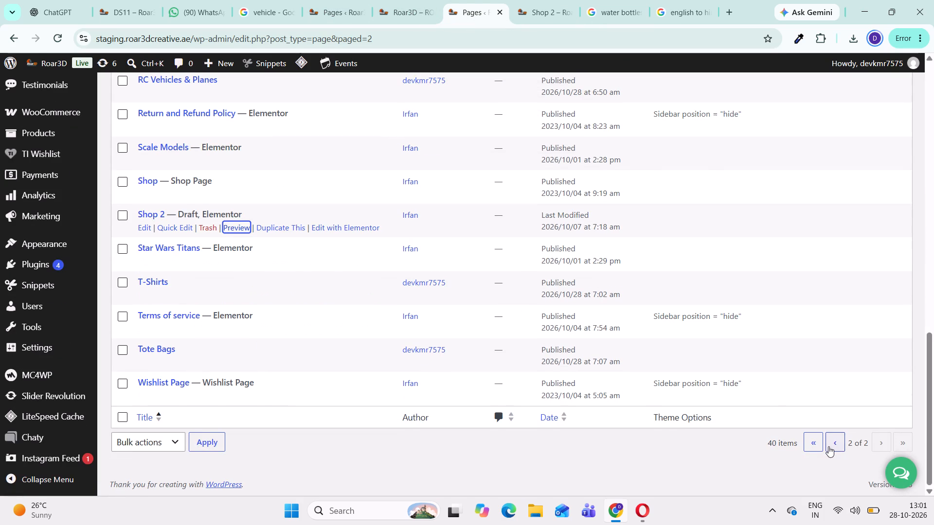
left_click(828, 445)
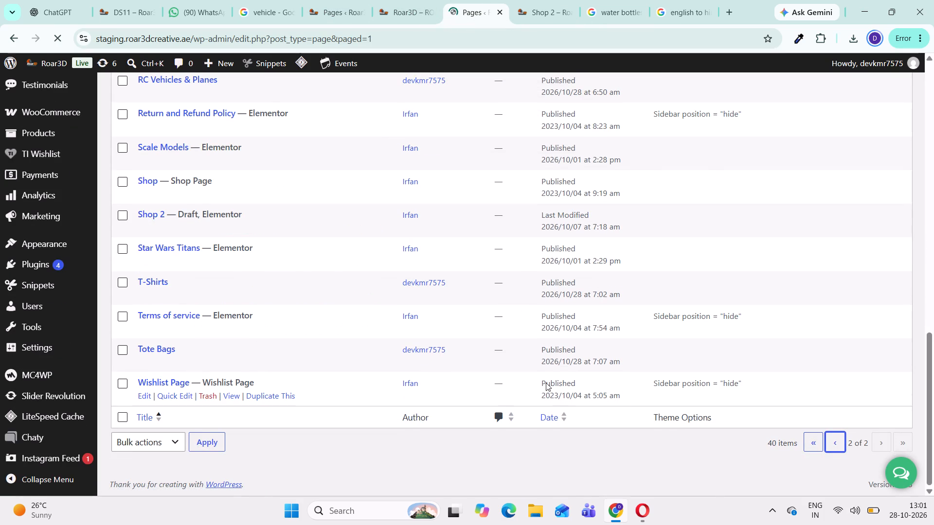
scroll(415, 385, "down", 1)
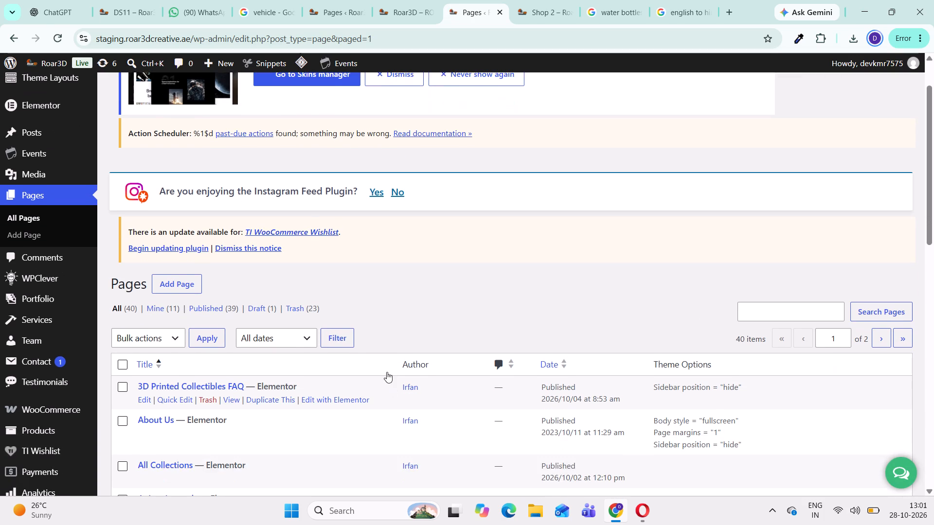
scroll(387, 365, "down", 2)
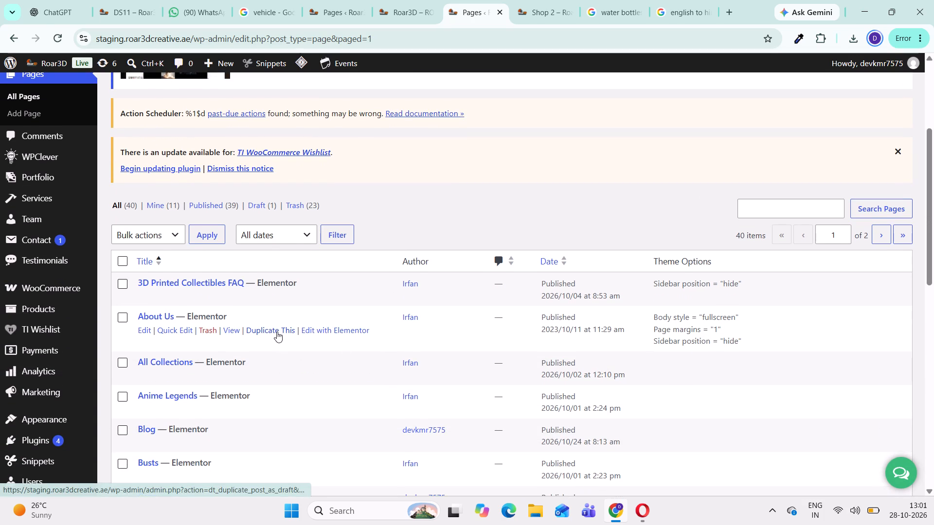
scroll(277, 332, "down", 5)
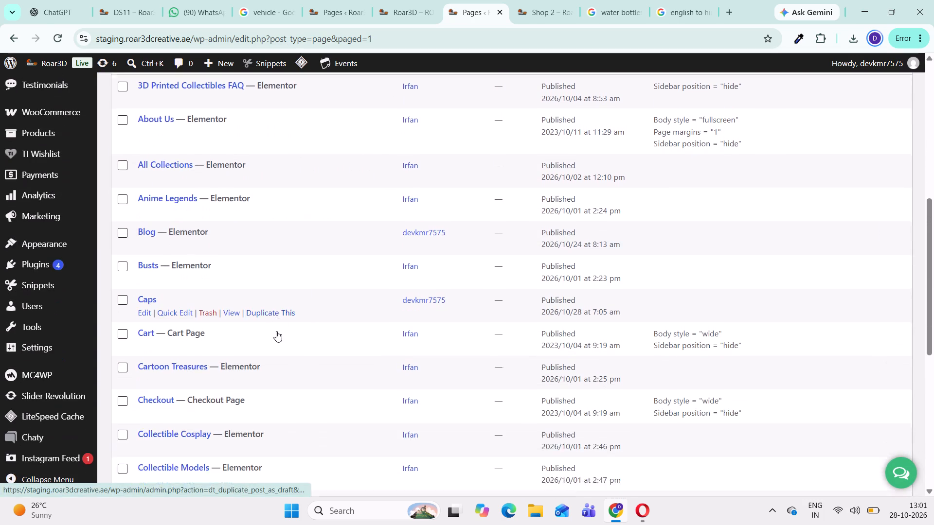
scroll(276, 331, "down", 5)
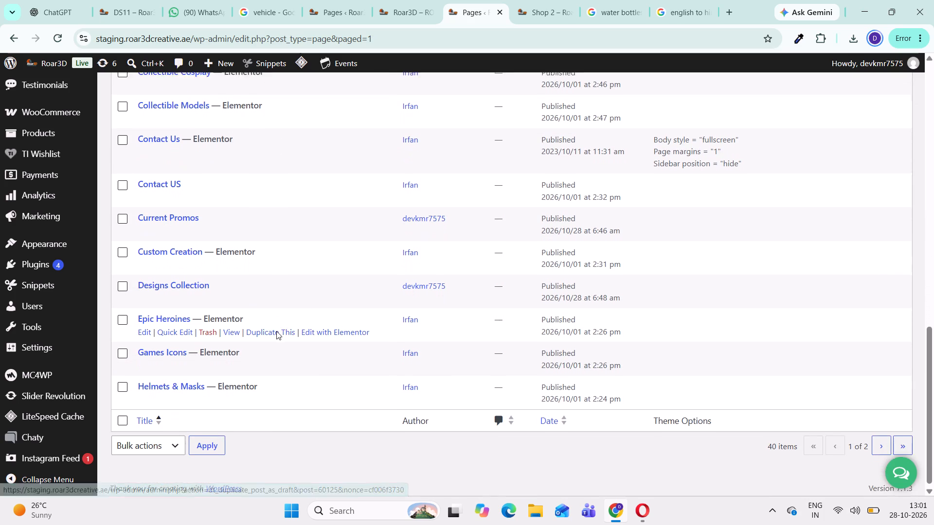
Go to page 2 of the Pages list and check the pages listed there.
left_click(877, 444)
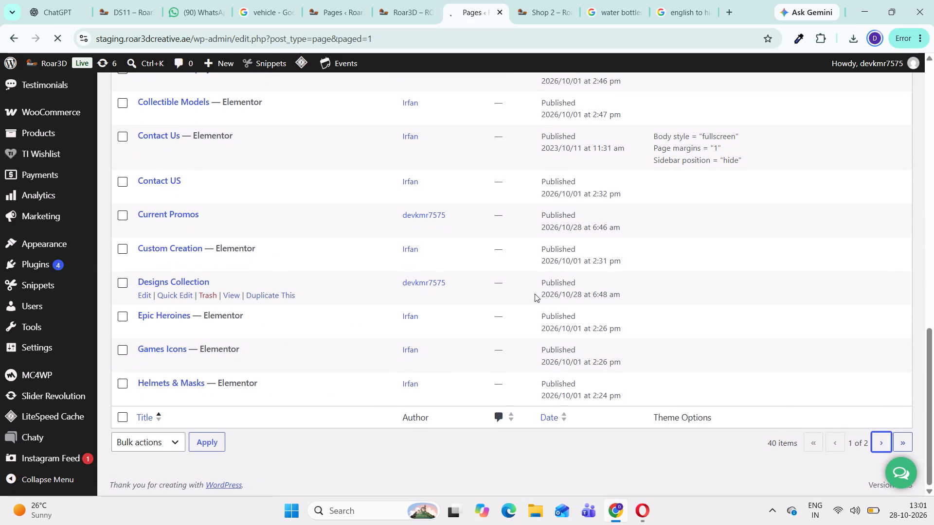
scroll(535, 294, "down", 3)
scroll(491, 297, "down", 4)
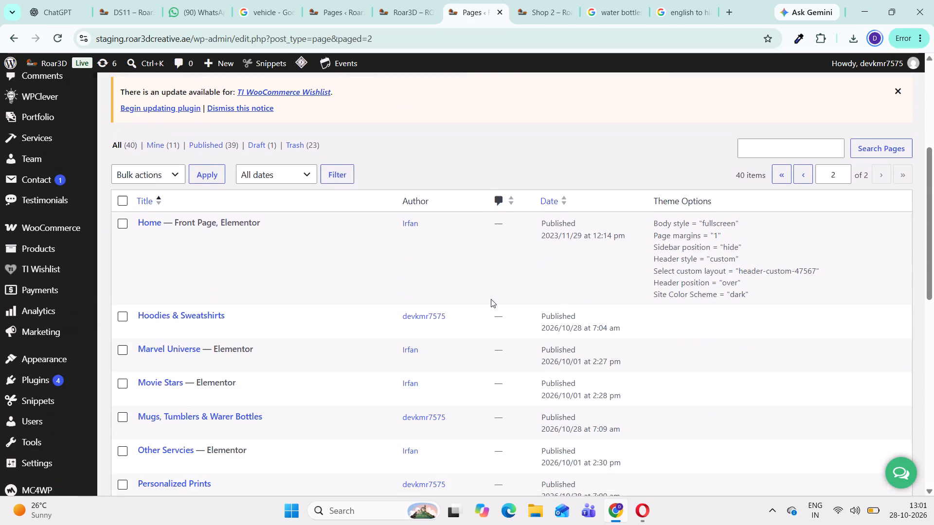
scroll(491, 299, "down", 2)
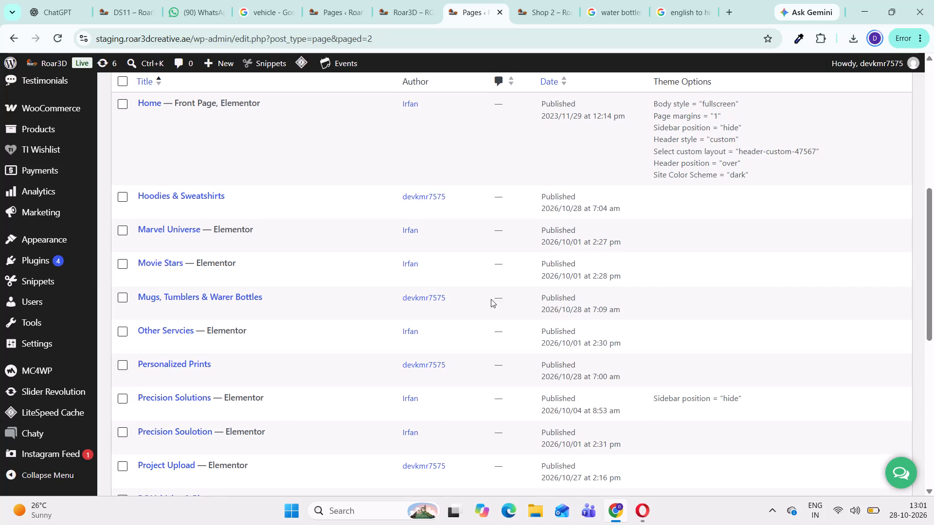
scroll(491, 298, "down", 2)
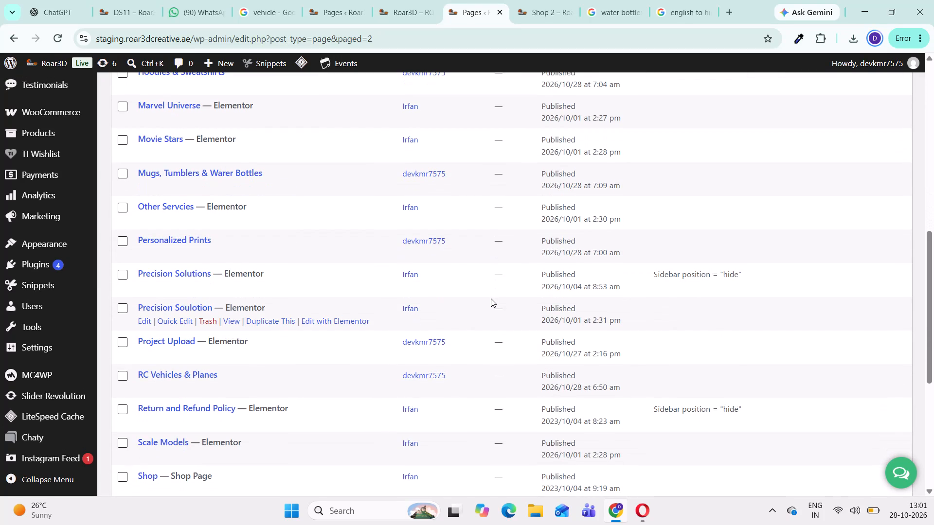
scroll(491, 298, "down", 4)
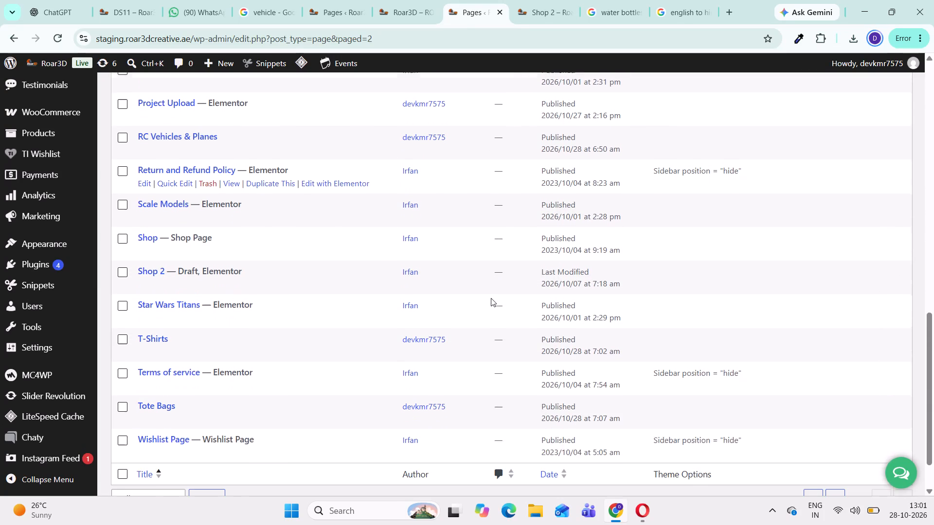
scroll(491, 298, "down", 2)
scroll(491, 298, "up", 5)
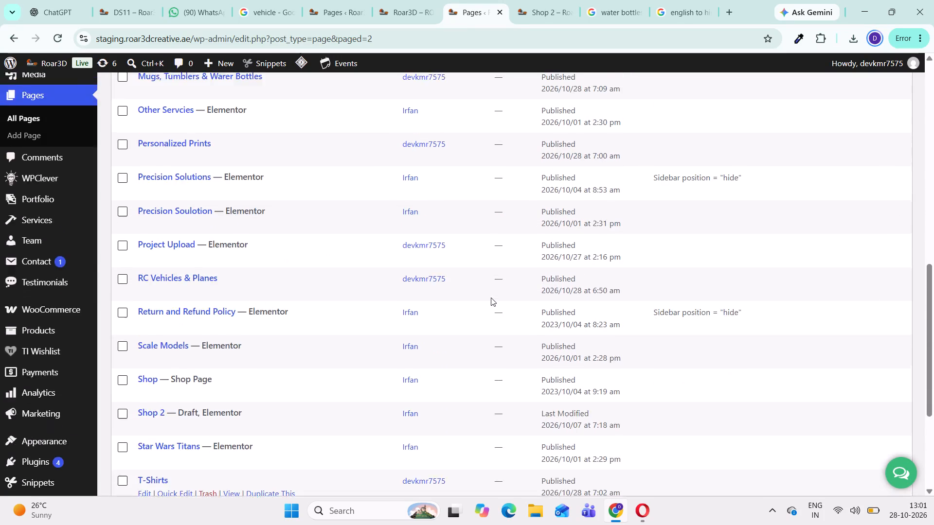
scroll(352, 256, "up", 6)
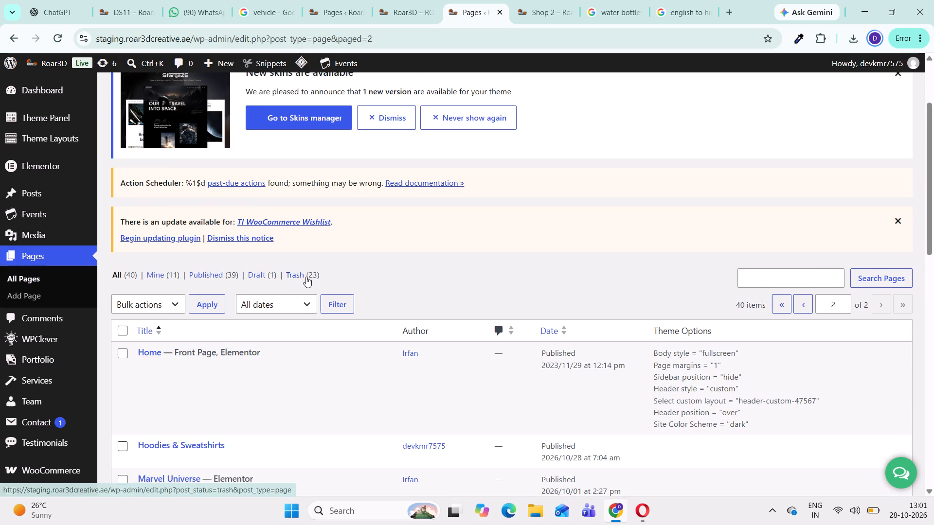
Show the trashed pages and look through the first page of that list.
left_click(306, 276)
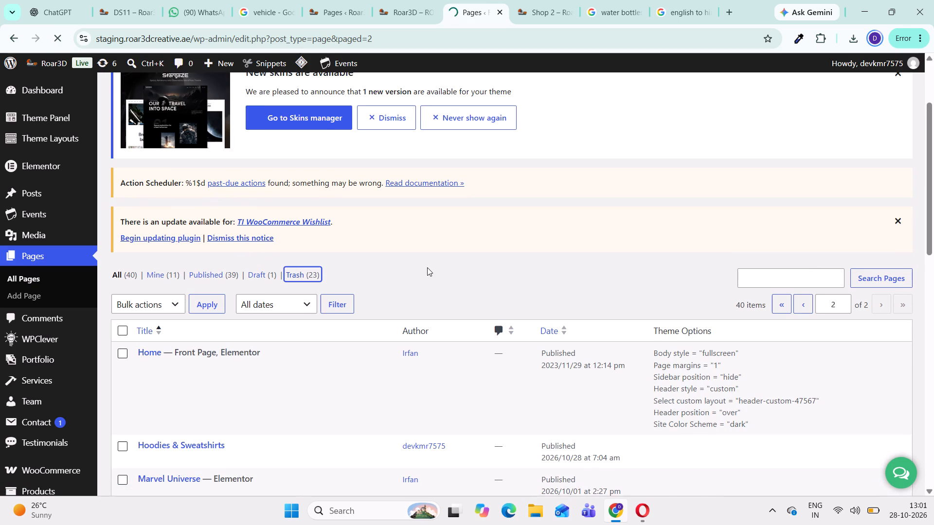
scroll(427, 267, "down", 4)
scroll(568, 318, "down", 2)
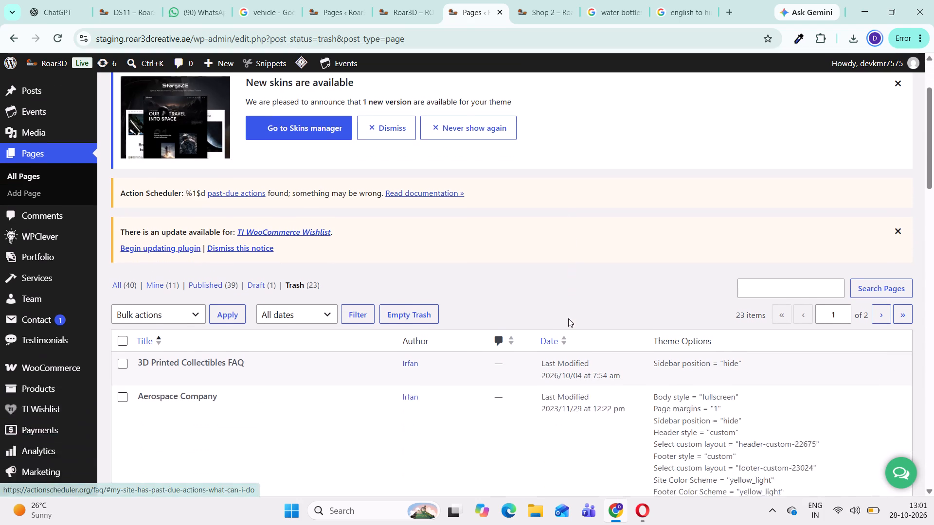
scroll(538, 305, "down", 2)
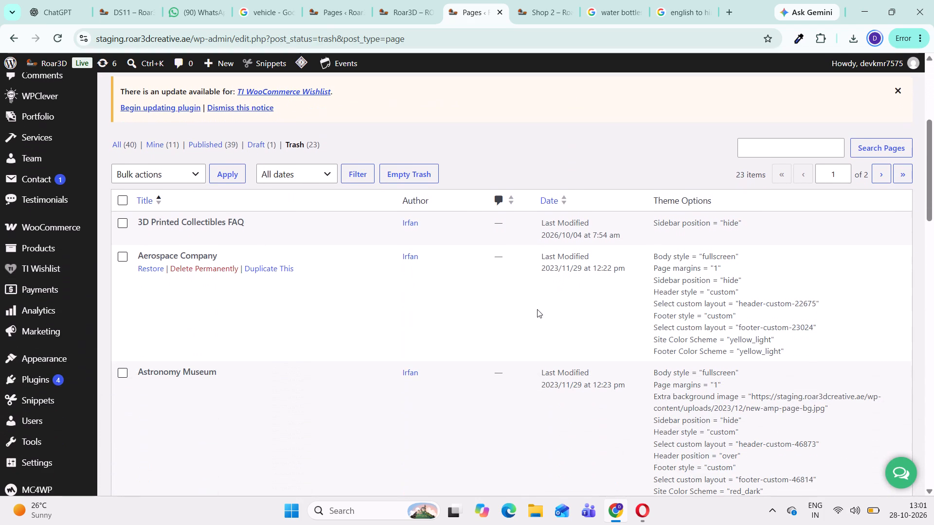
scroll(537, 309, "down", 5)
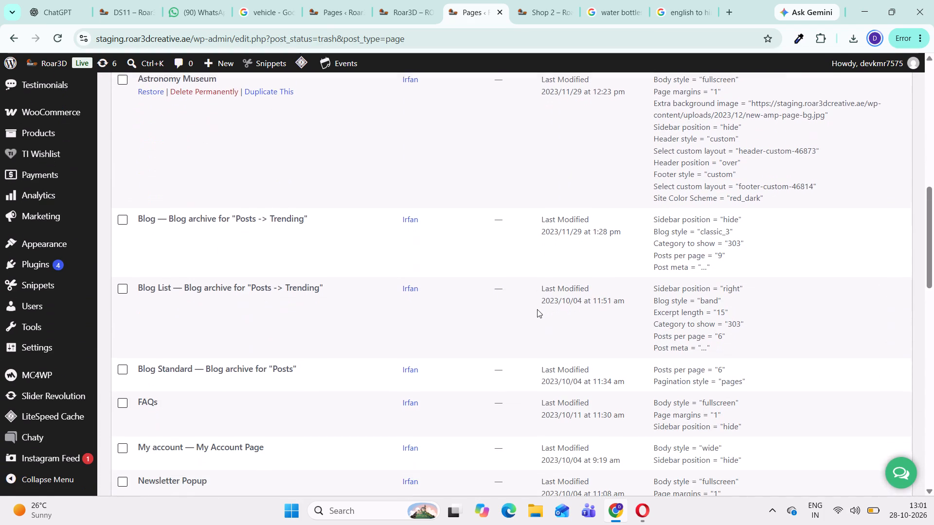
scroll(537, 309, "down", 4)
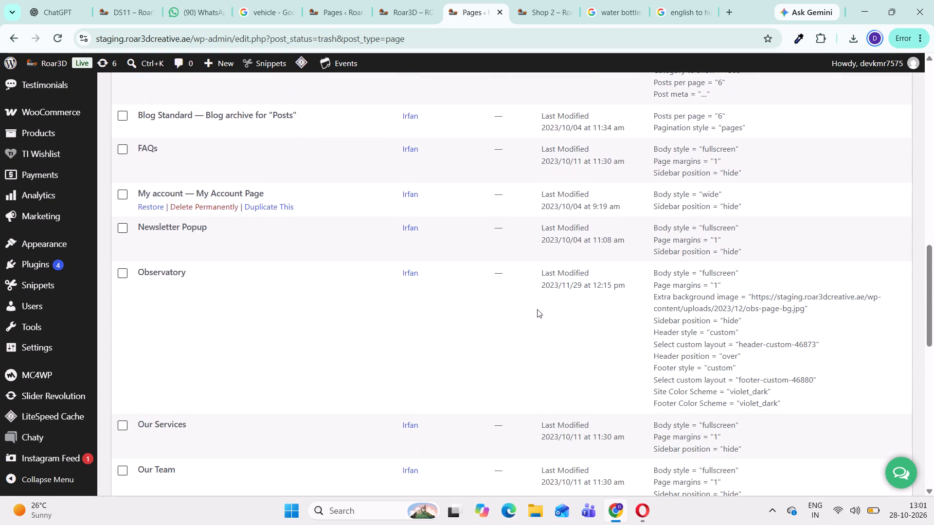
scroll(537, 309, "down", 3)
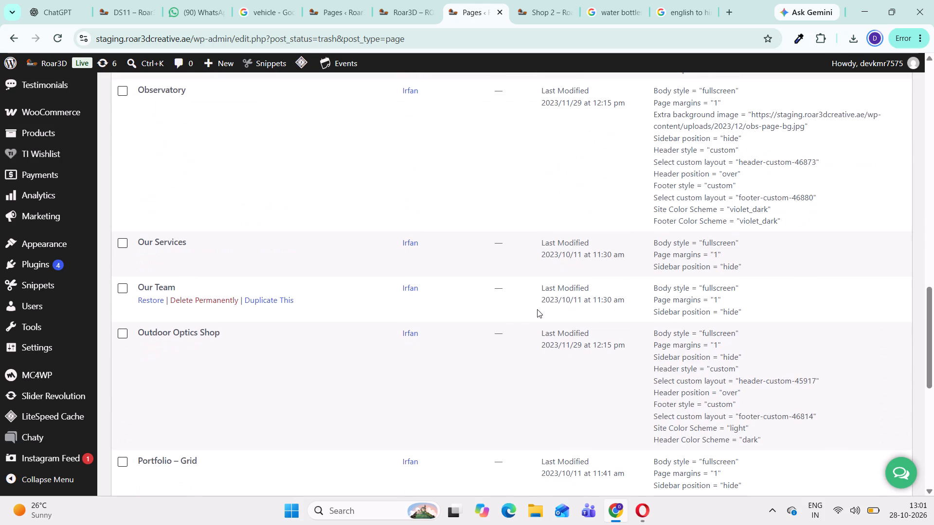
scroll(537, 309, "down", 4)
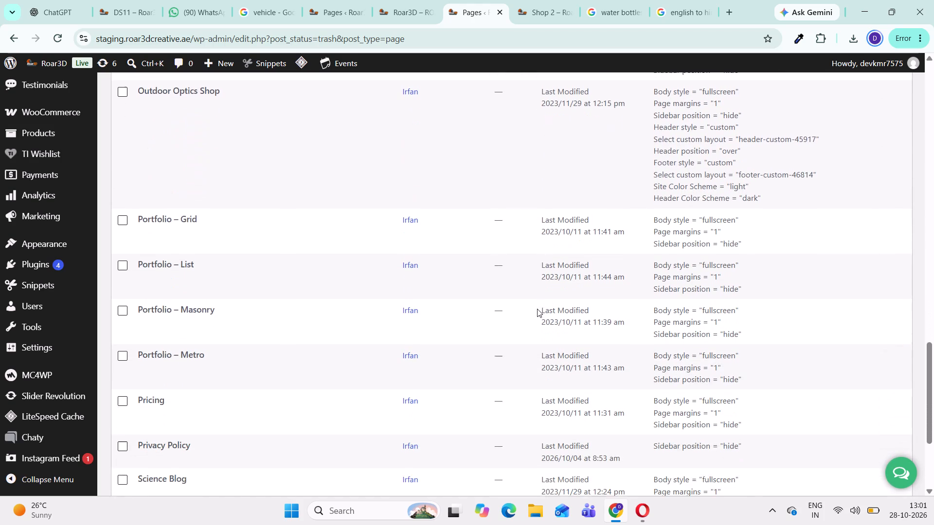
scroll(537, 309, "down", 4)
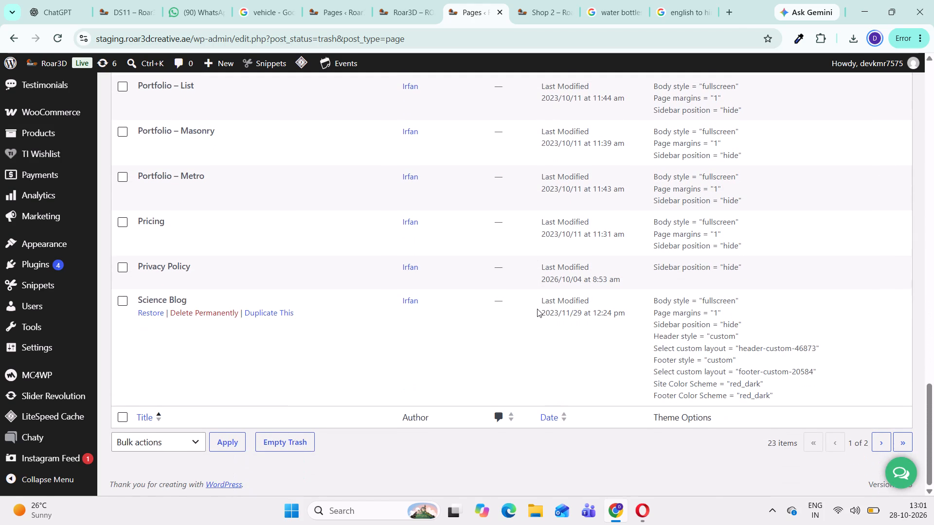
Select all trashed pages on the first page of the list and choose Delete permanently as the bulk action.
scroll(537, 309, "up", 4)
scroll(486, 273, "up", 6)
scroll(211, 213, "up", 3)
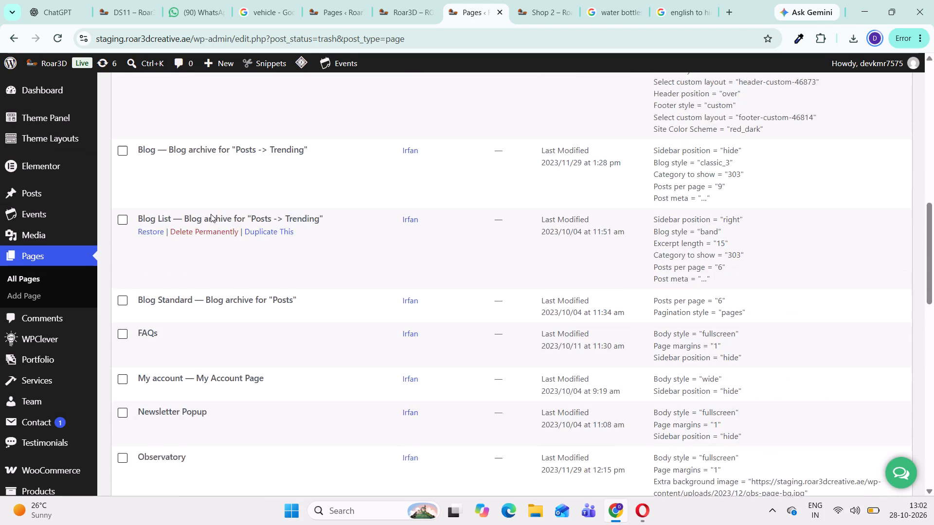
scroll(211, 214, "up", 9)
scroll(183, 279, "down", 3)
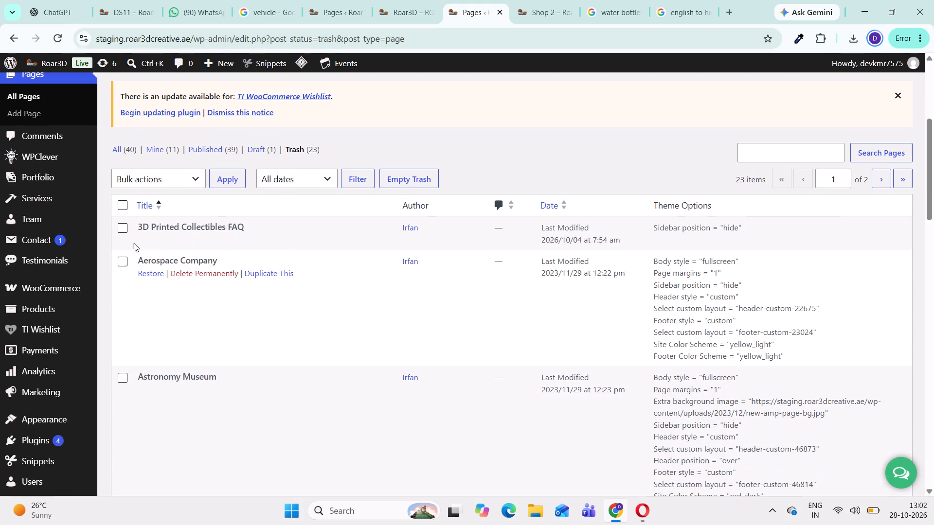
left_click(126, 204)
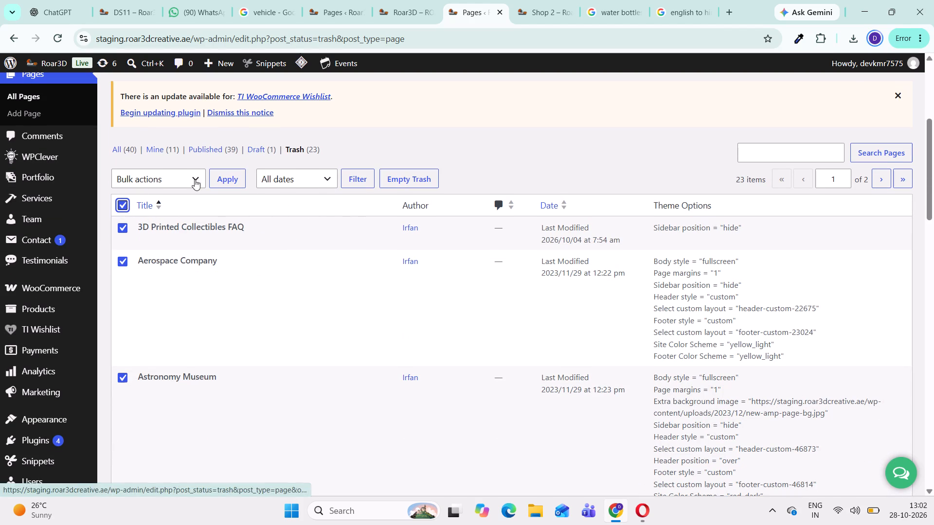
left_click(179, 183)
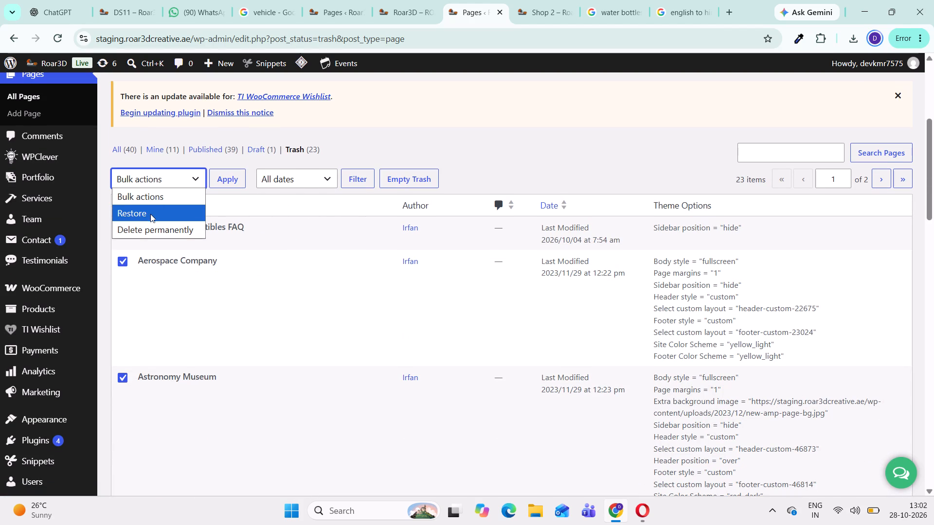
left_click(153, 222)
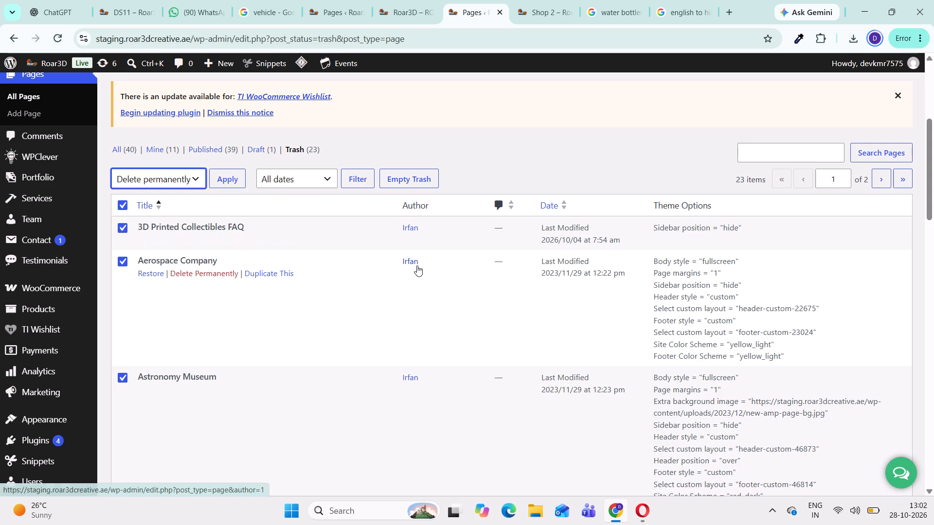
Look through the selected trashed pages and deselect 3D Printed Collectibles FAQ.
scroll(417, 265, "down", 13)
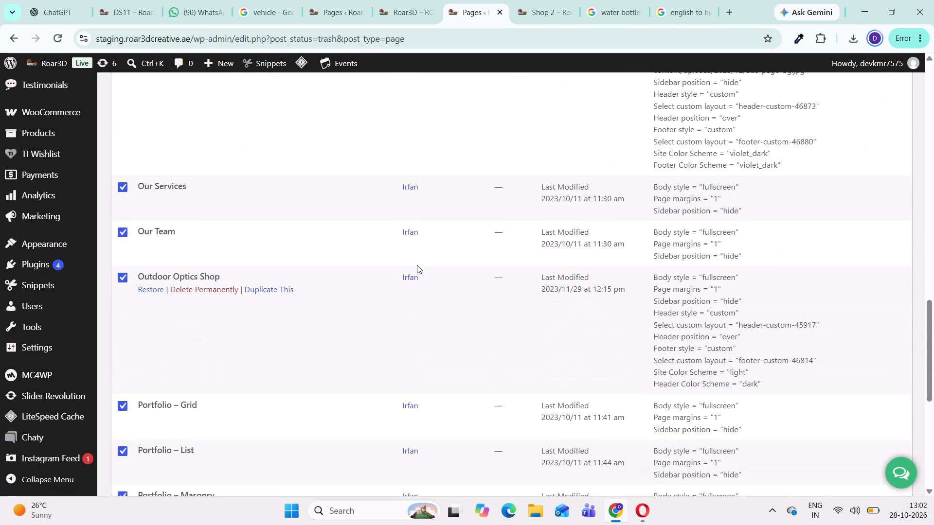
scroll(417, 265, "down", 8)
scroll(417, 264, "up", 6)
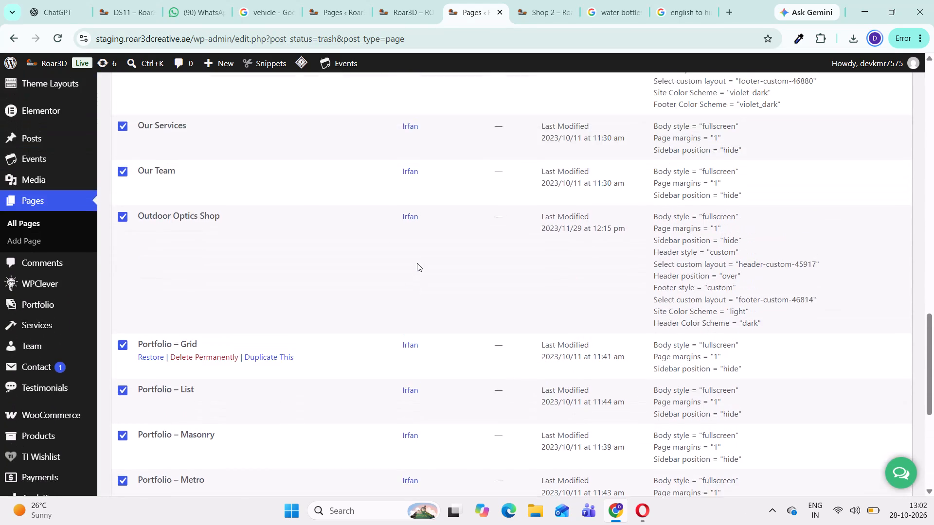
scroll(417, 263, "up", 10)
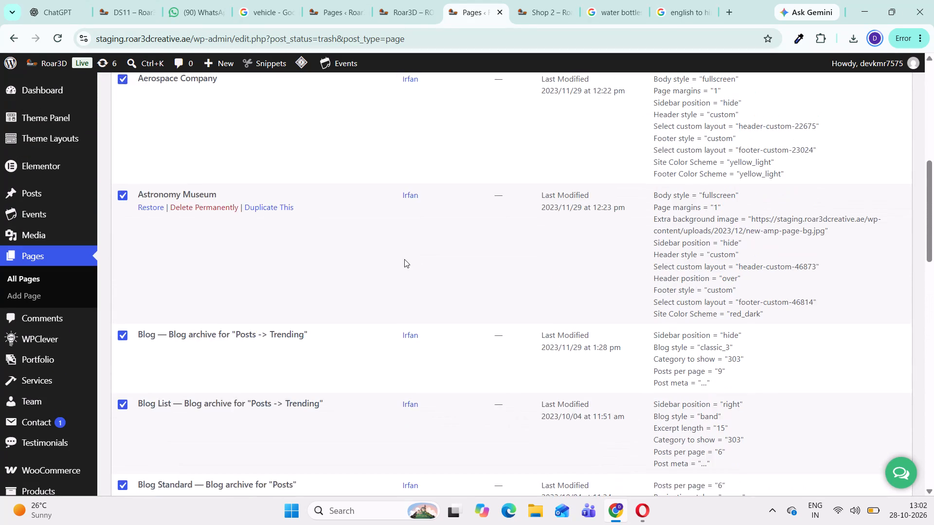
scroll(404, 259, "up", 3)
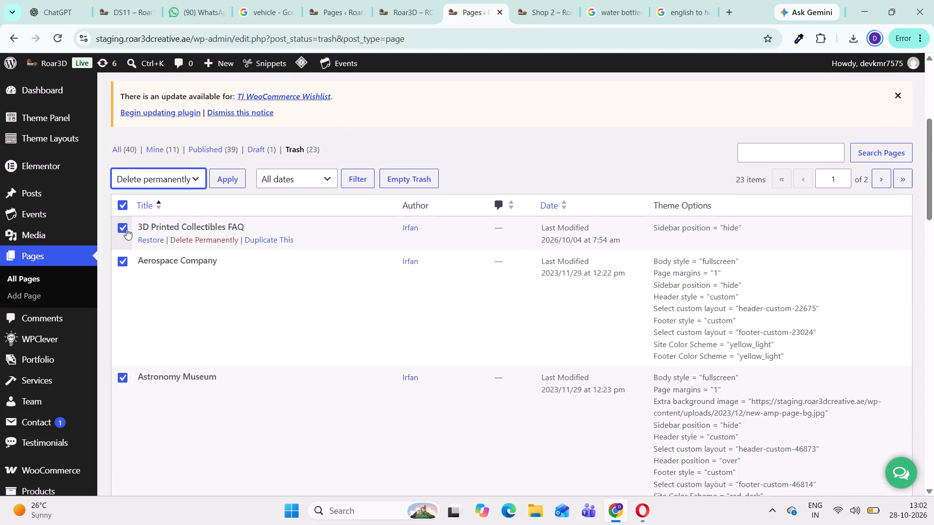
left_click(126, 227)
Empty the pages trash to permanently delete every trashed page.
scroll(312, 241, "down", 3)
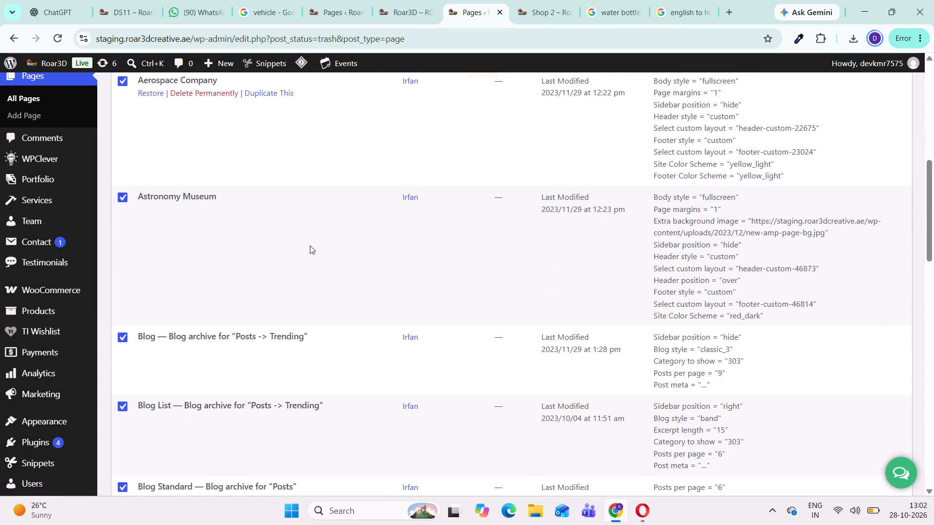
scroll(305, 245, "up", 2)
scroll(351, 142, "up", 2)
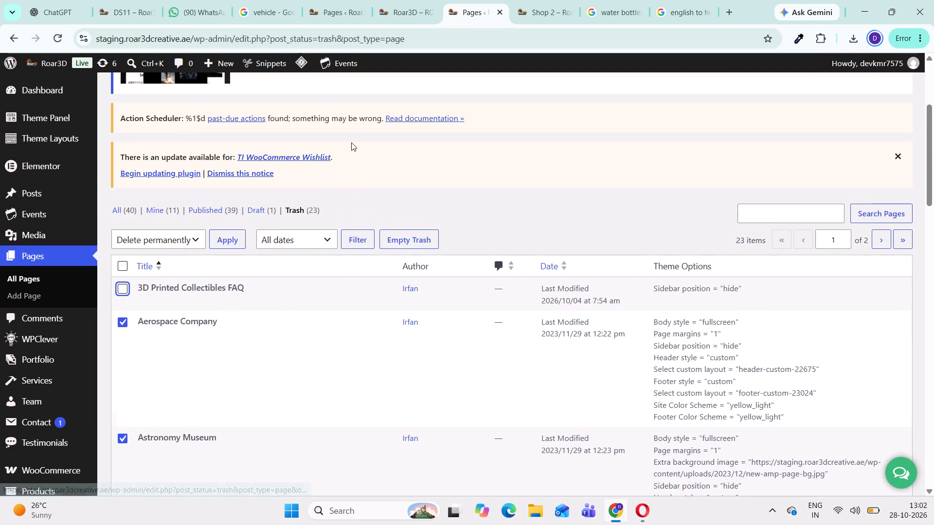
scroll(410, 246, "down", 2)
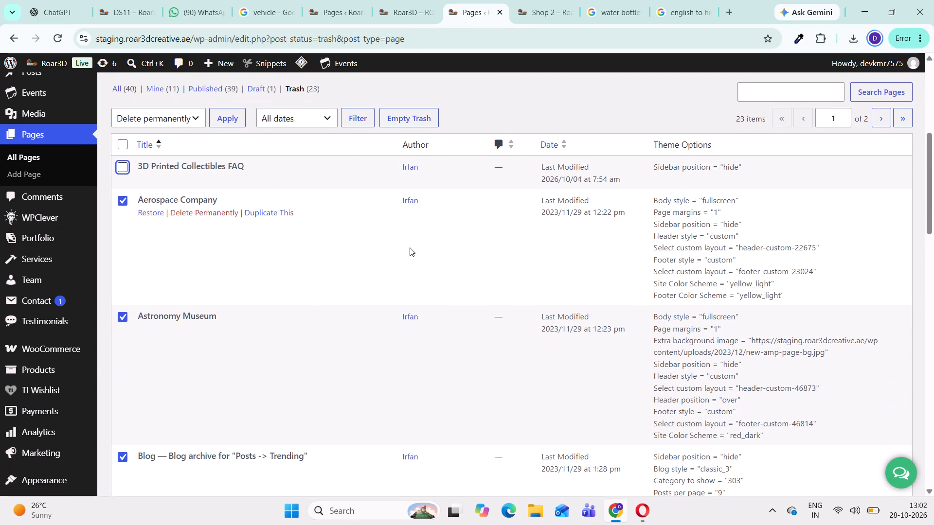
scroll(411, 246, "up", 1)
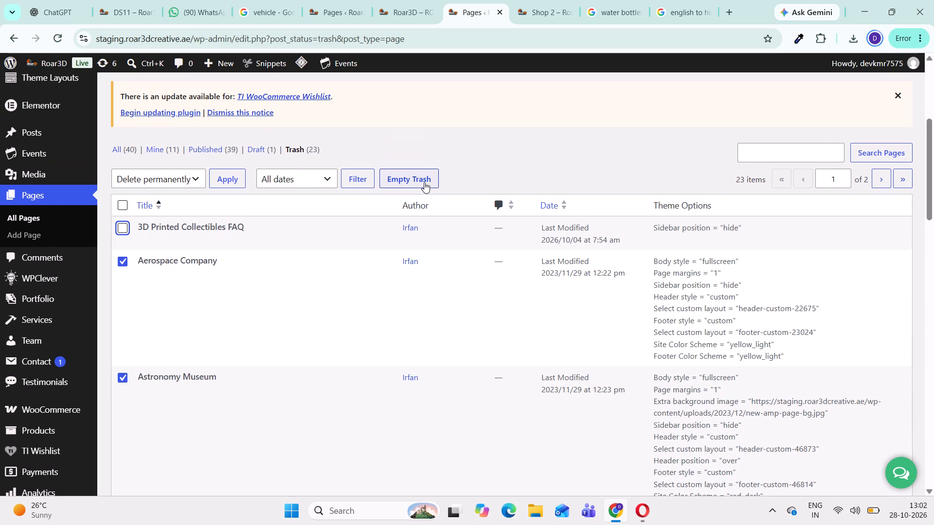
scroll(333, 256, "down", 3)
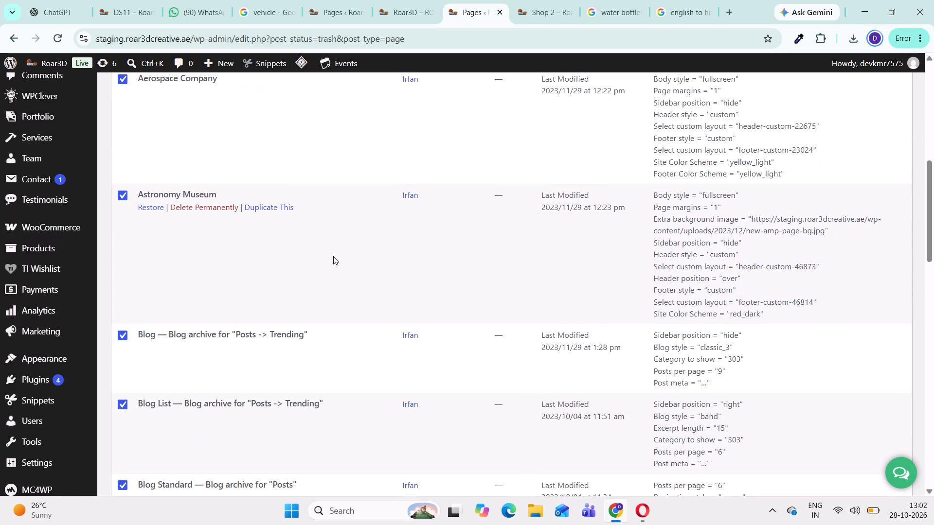
scroll(333, 256, "down", 3)
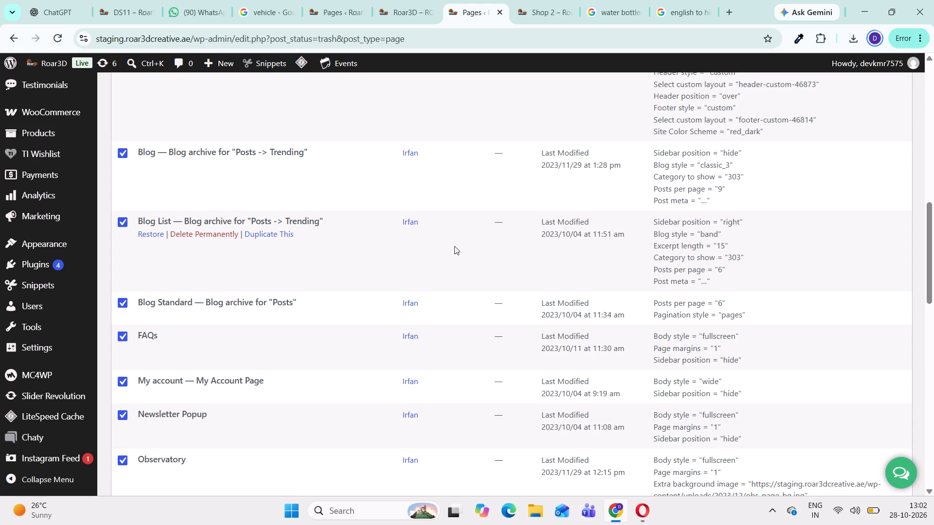
scroll(454, 246, "up", 7)
left_click(407, 237)
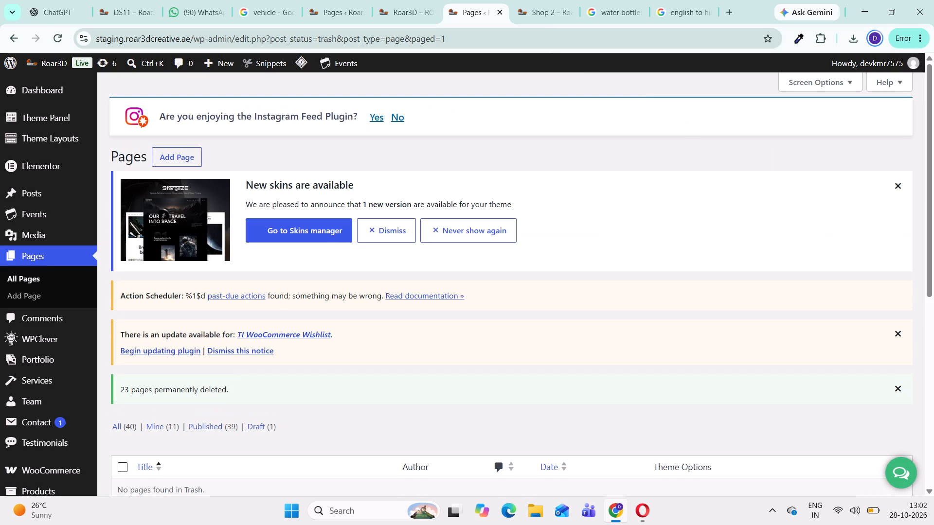
Glance at the All Collections menu on the staging homepage and return to the Pages tab.
left_click(398, 19)
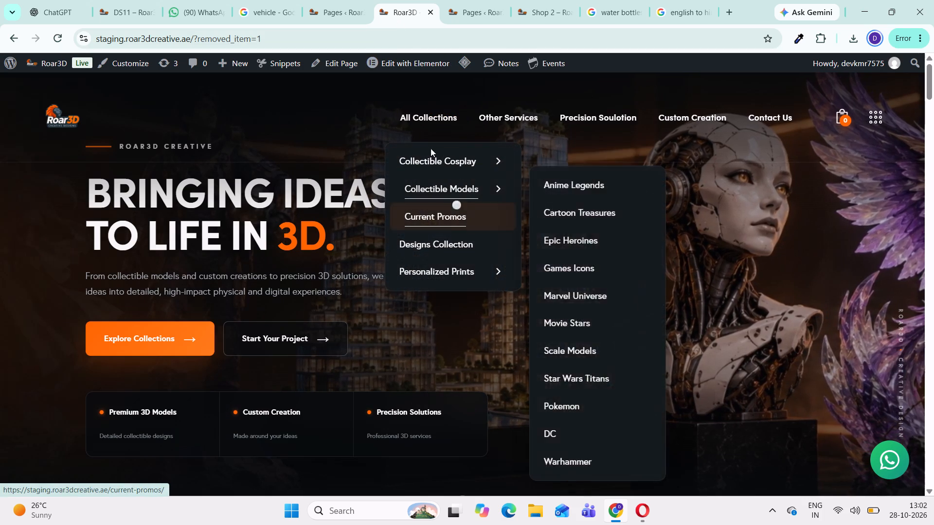
left_click(487, 18)
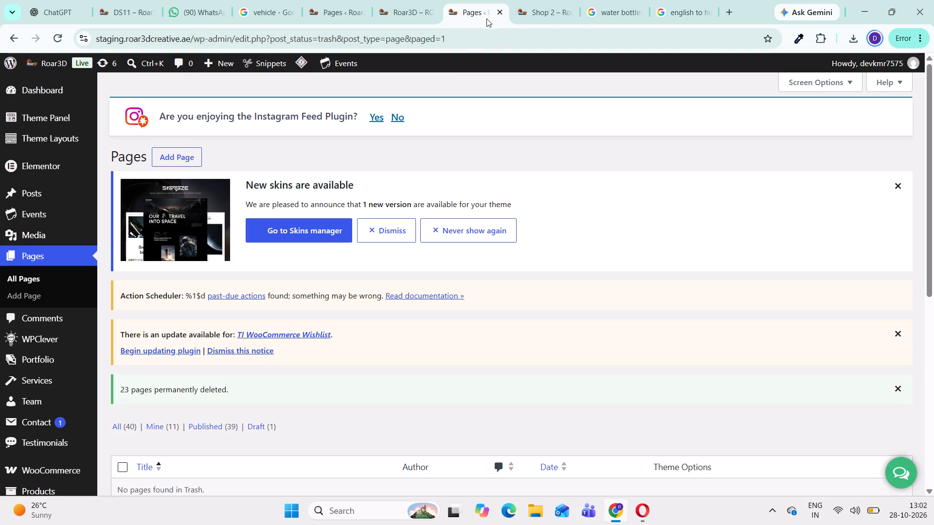
Reopen the full Pages list and look through the entries on its first page.
scroll(478, 282, "down", 3)
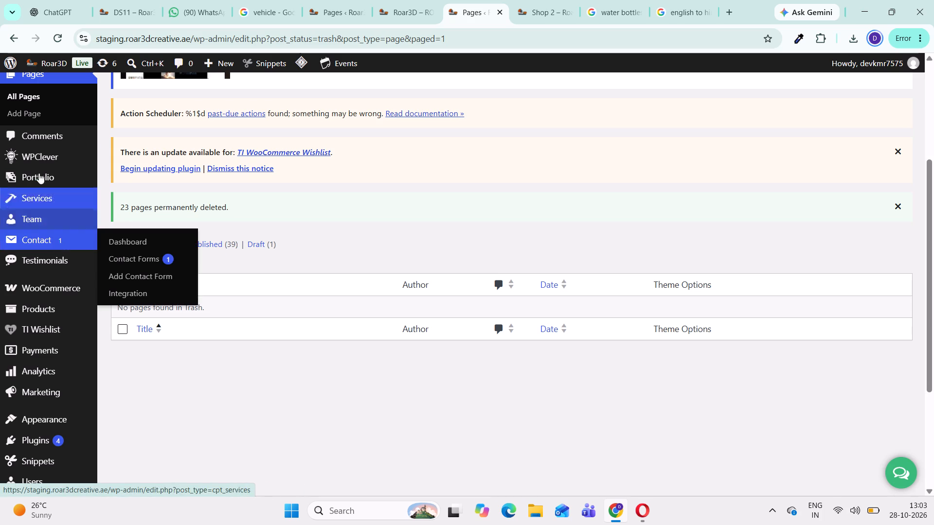
scroll(36, 149, "up", 1)
left_click(21, 159)
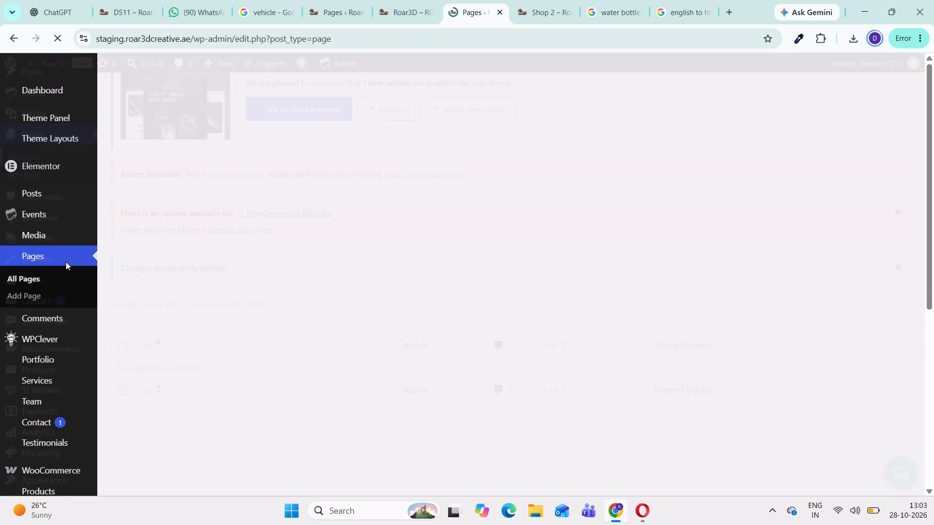
scroll(462, 266, "down", 6)
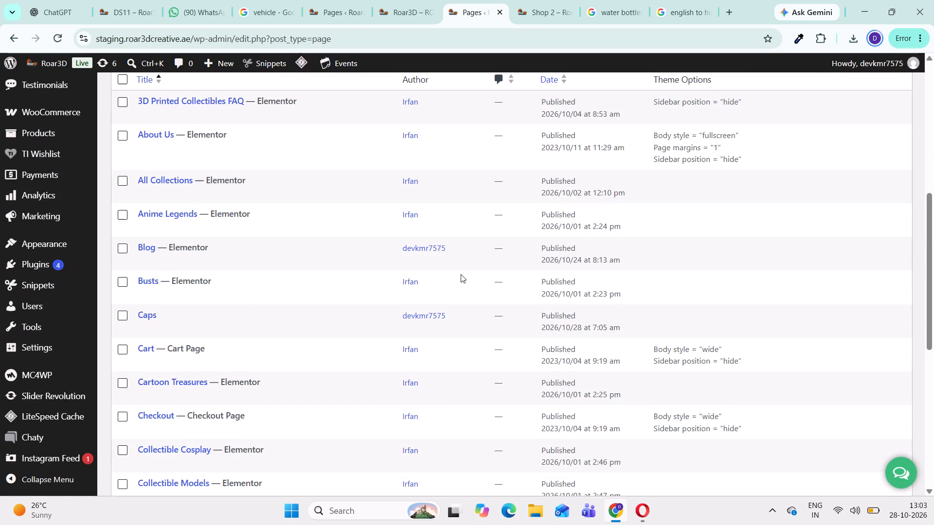
scroll(461, 274, "down", 4)
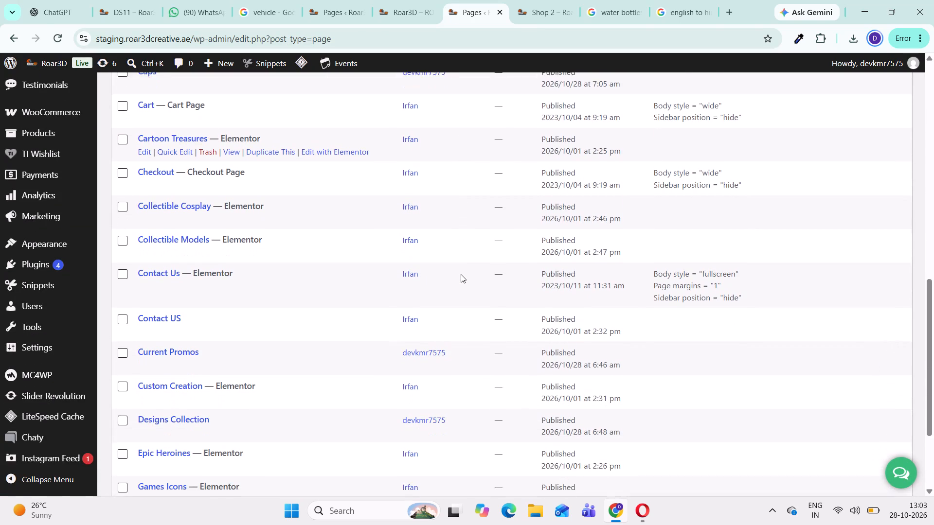
scroll(461, 274, "down", 6)
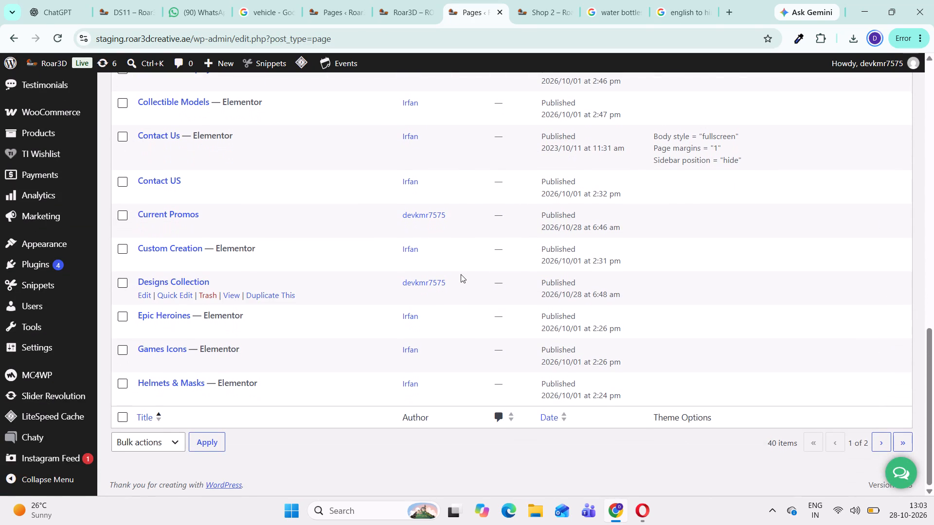
scroll(461, 274, "up", 4)
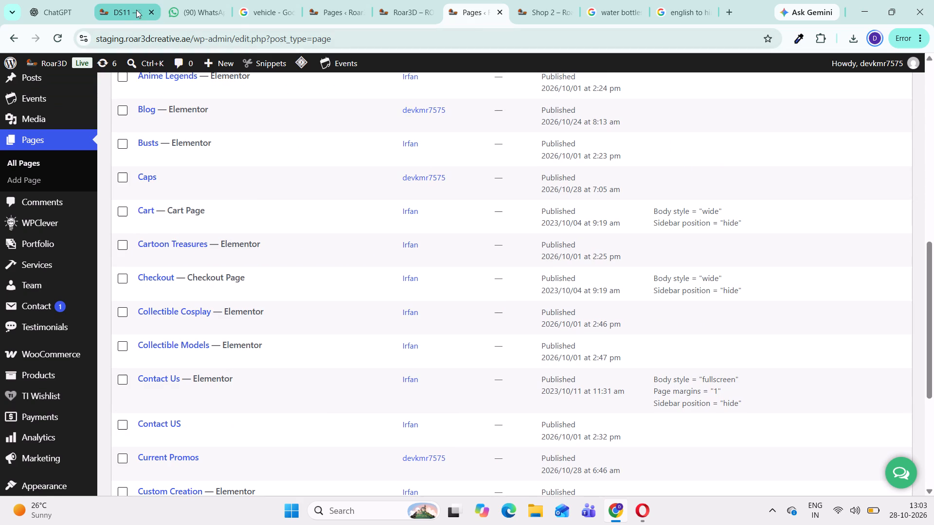
Switch to the DS11 product tab on roar3dcreative.shop and read through its product and shipping details.
left_click(131, 13)
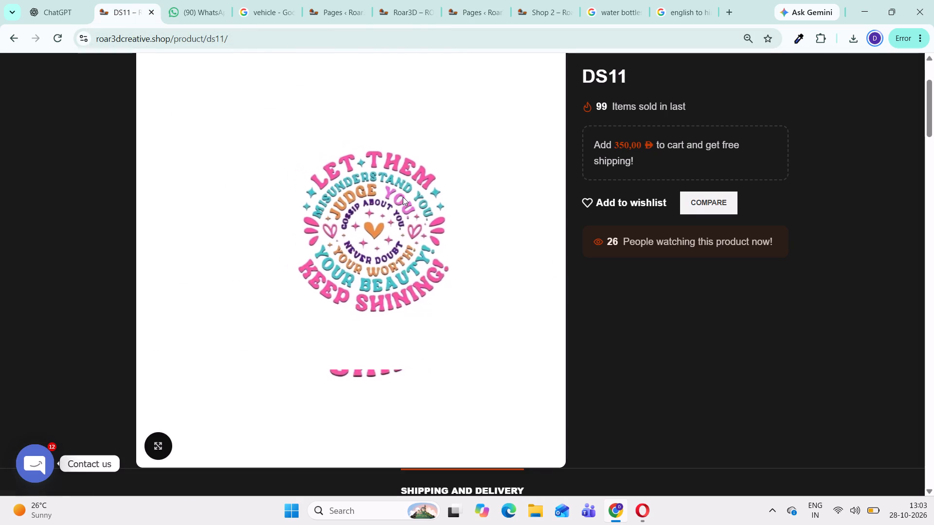
scroll(577, 268, "up", 1)
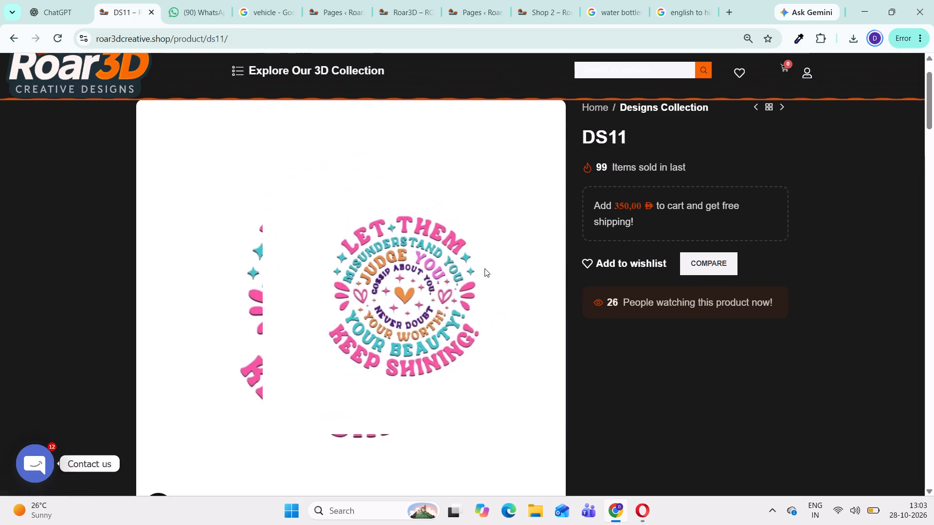
scroll(485, 268, "down", 4)
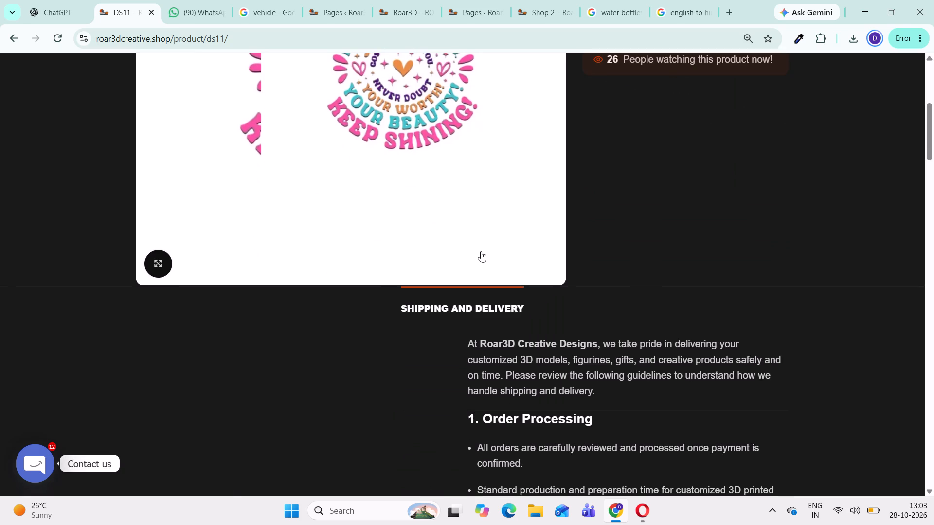
scroll(479, 251, "down", 4)
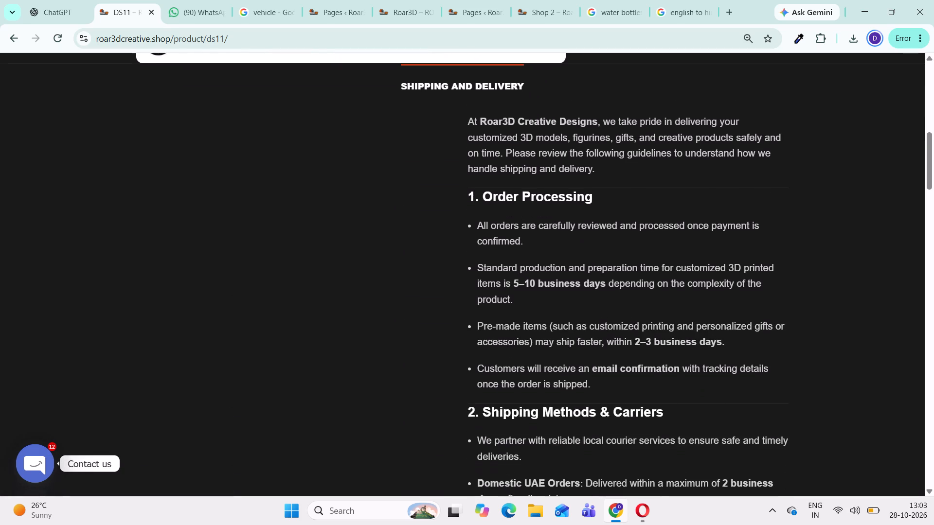
scroll(477, 249, "down", 13)
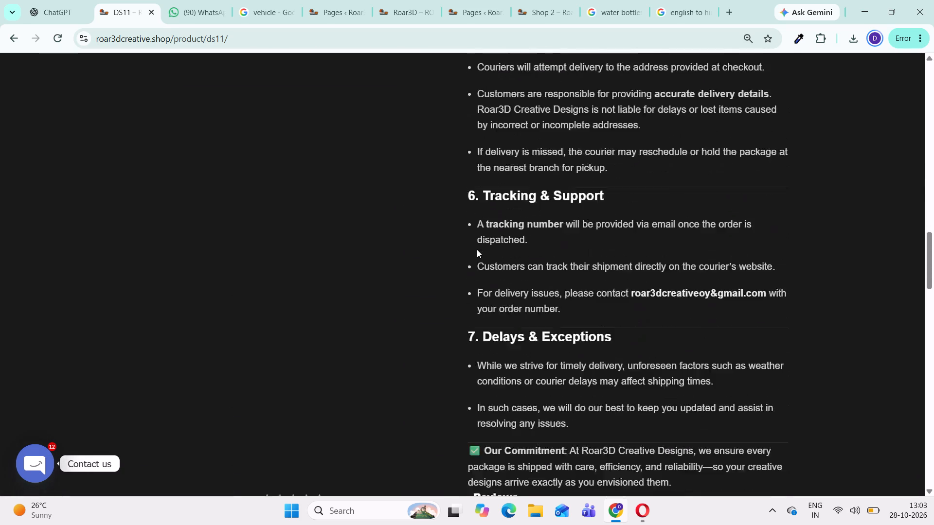
scroll(477, 249, "down", 2)
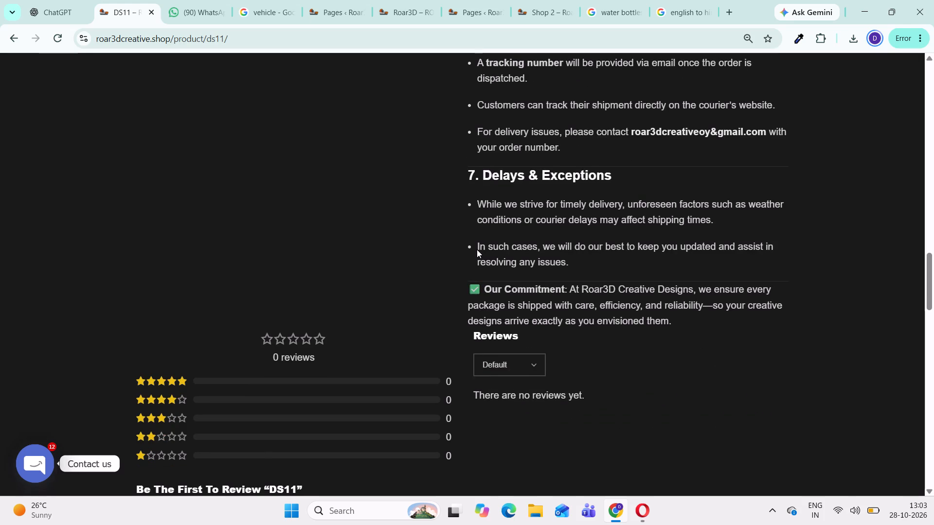
scroll(477, 249, "up", 4)
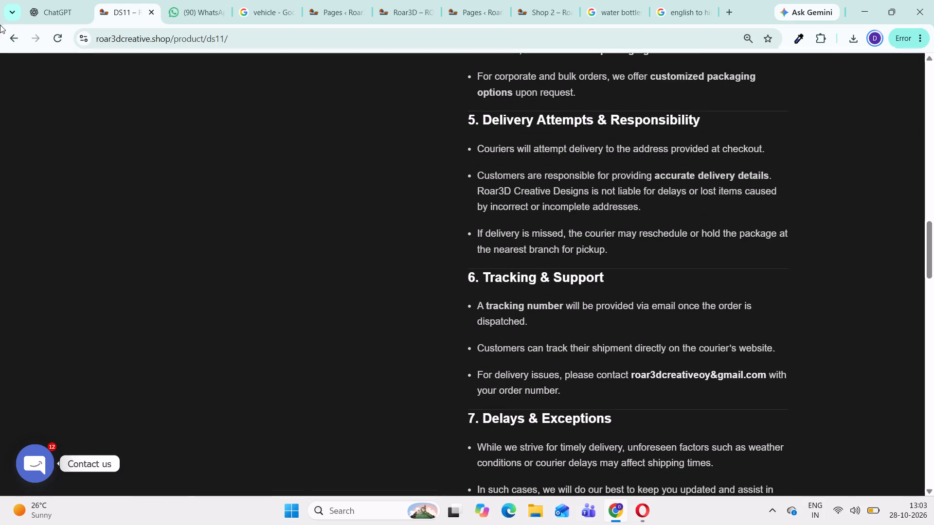
Save the DS12 product image from the Designs Collection to Downloads as DS12-500x500.webp and return to the collection listing.
left_click(14, 40)
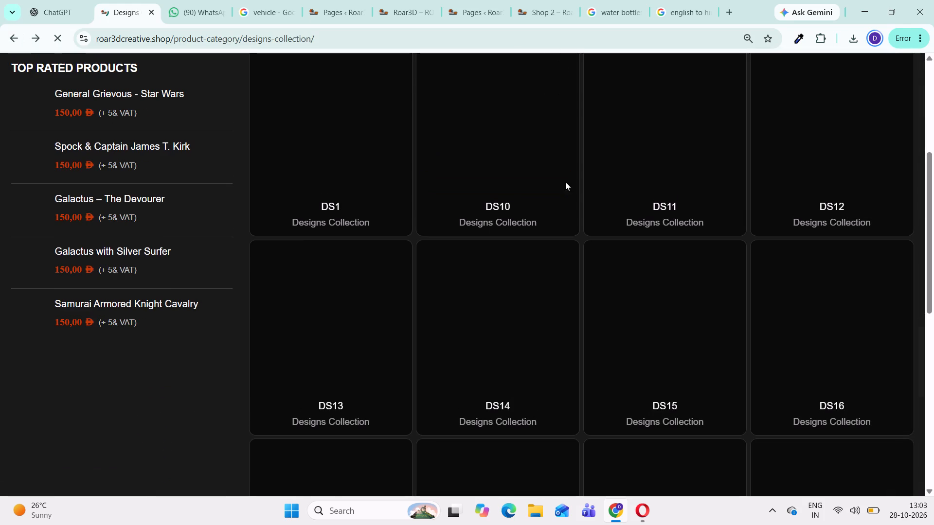
scroll(807, 182, "up", 1)
left_click(821, 177)
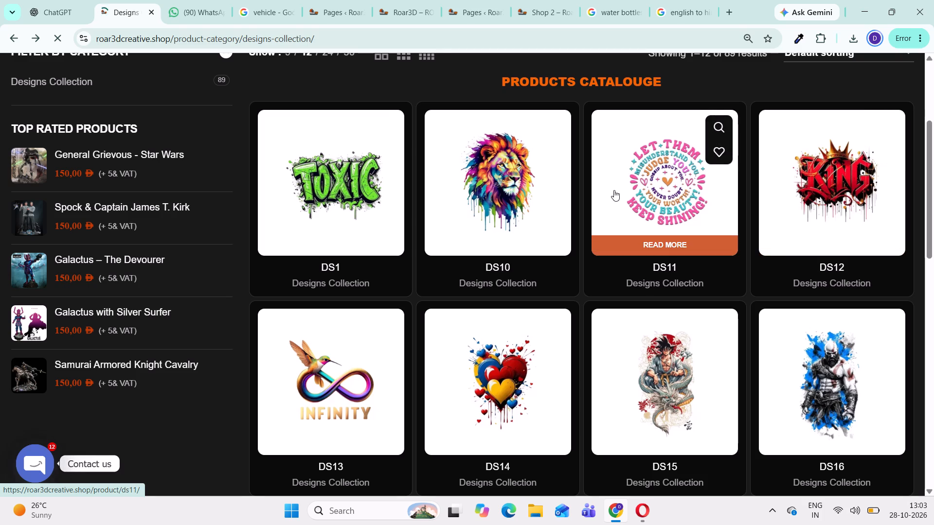
scroll(306, 244, "down", 3)
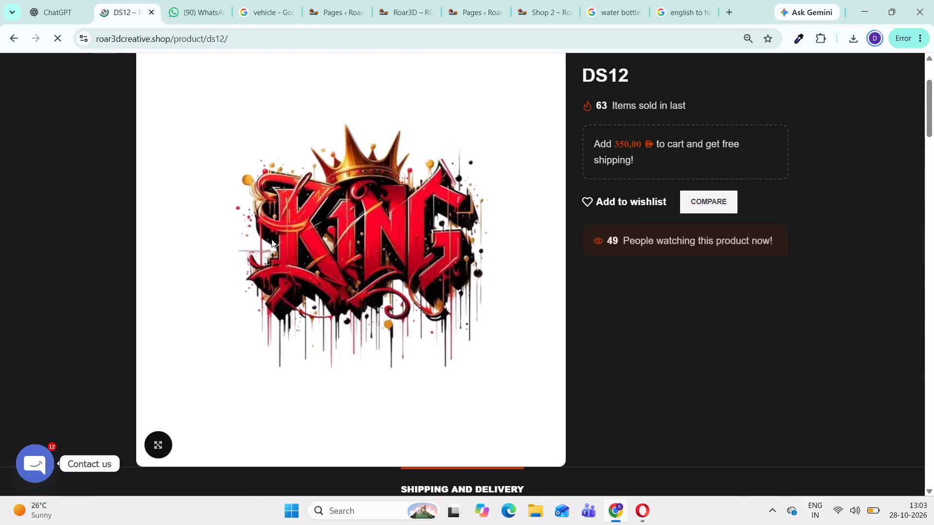
right_click(271, 222)
left_click(327, 253)
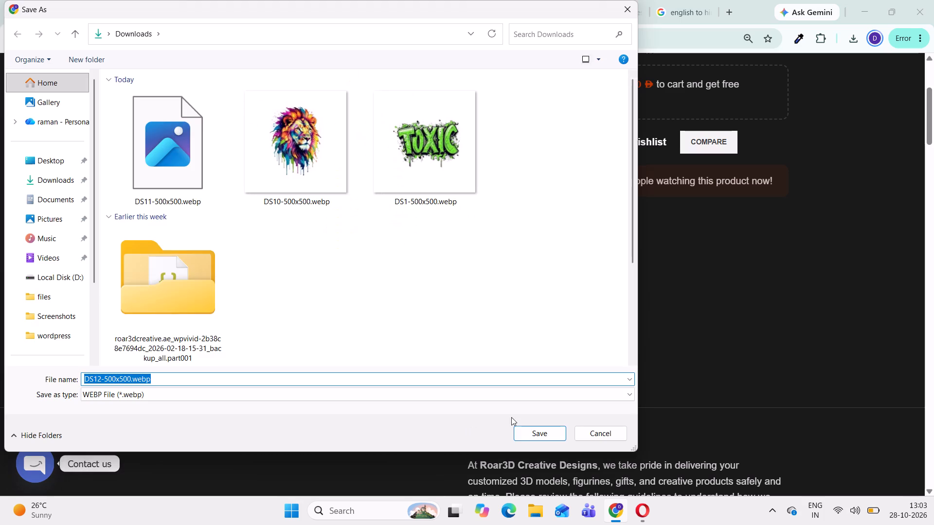
left_click(50, 182)
left_click(545, 430)
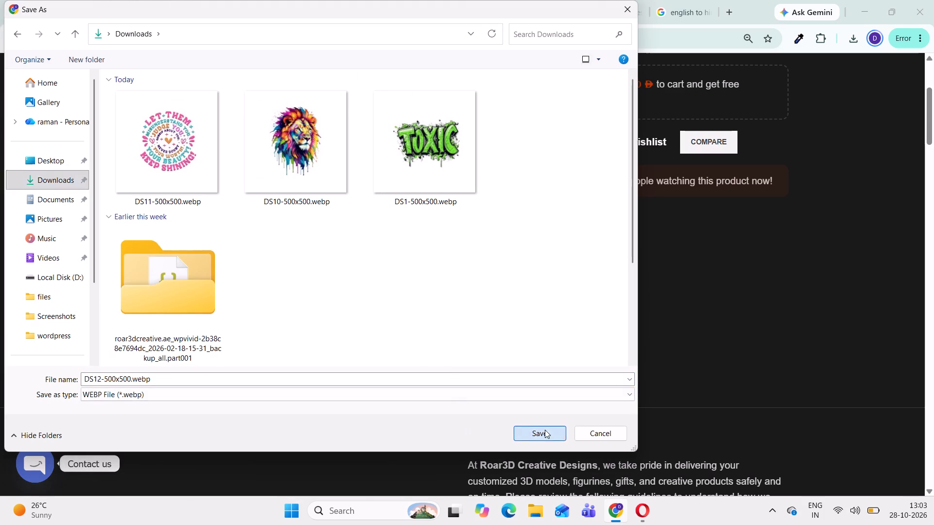
scroll(662, 277, "up", 2)
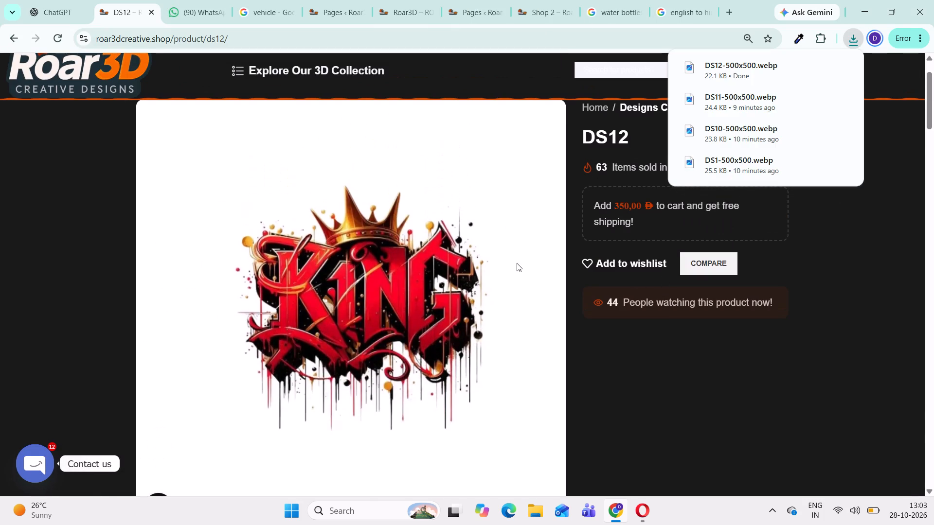
left_click(16, 35)
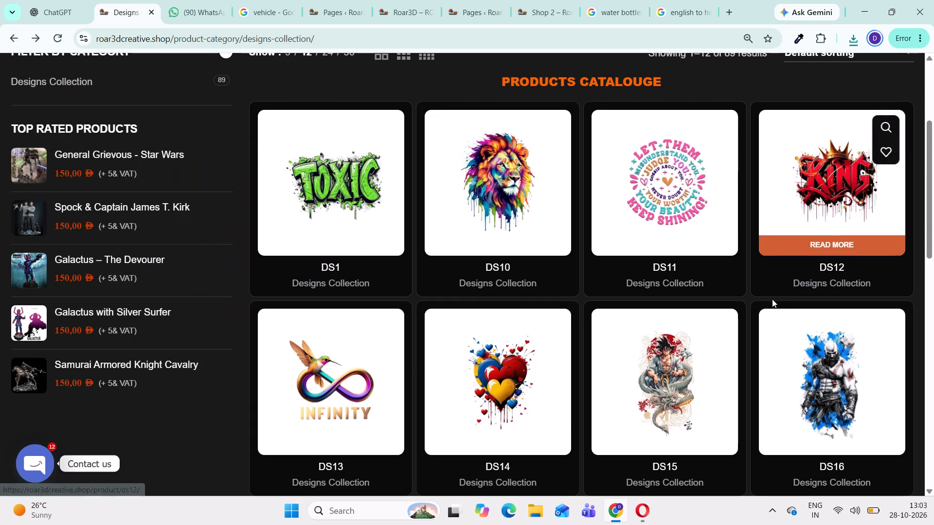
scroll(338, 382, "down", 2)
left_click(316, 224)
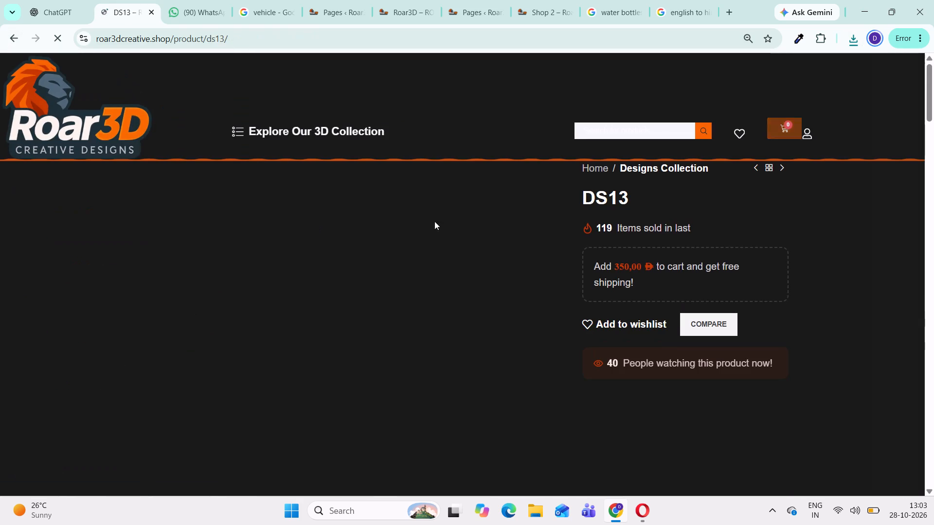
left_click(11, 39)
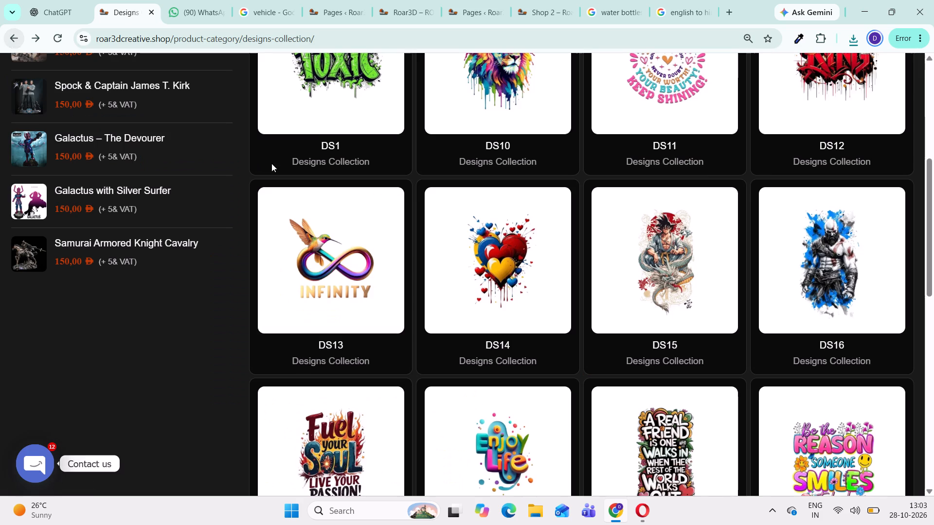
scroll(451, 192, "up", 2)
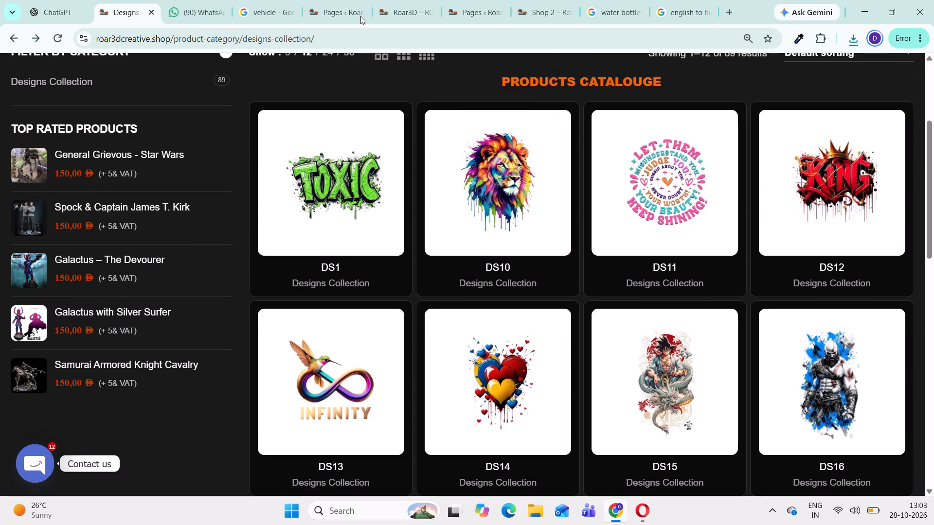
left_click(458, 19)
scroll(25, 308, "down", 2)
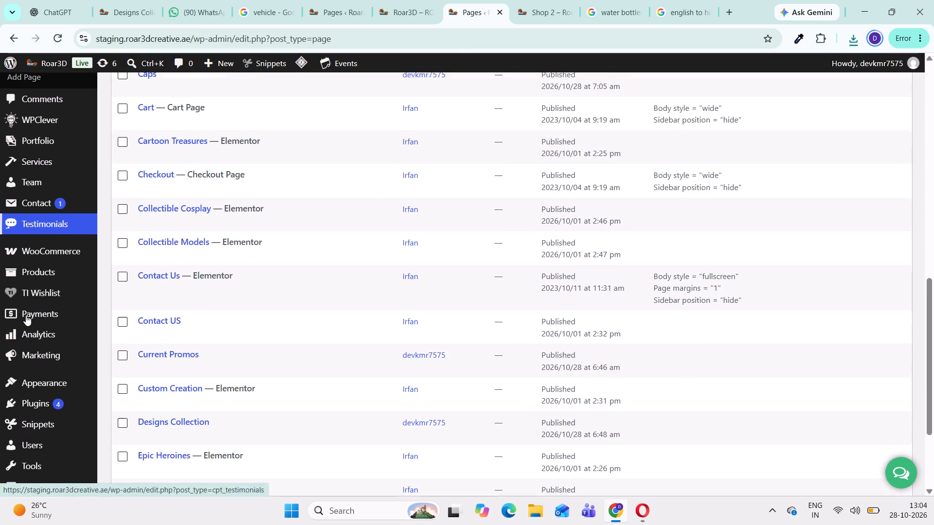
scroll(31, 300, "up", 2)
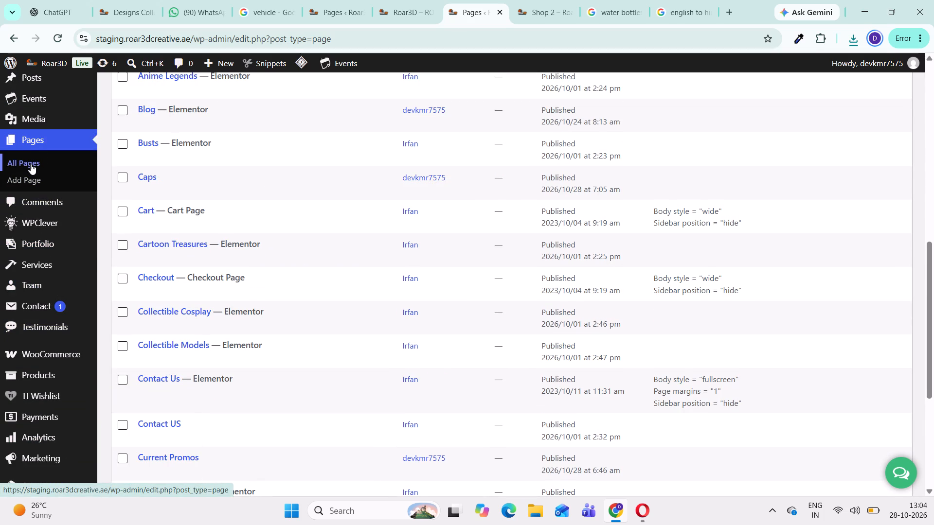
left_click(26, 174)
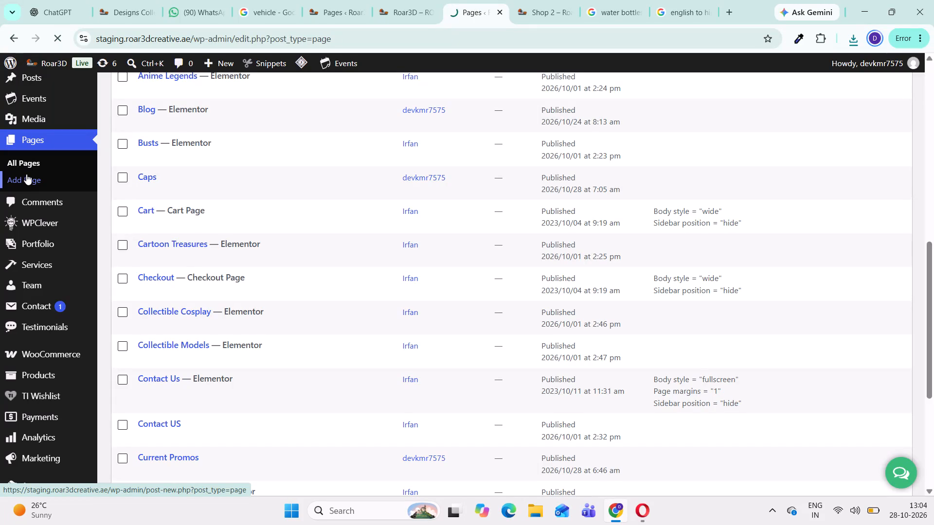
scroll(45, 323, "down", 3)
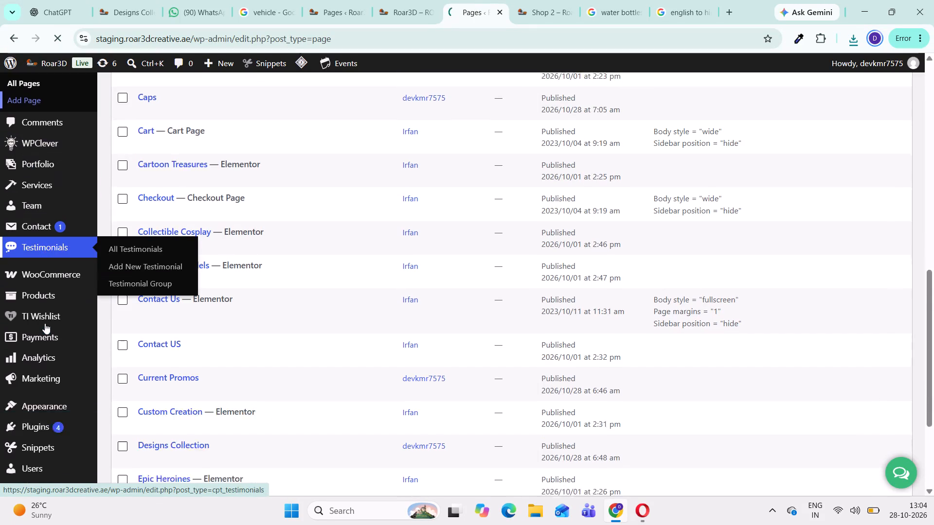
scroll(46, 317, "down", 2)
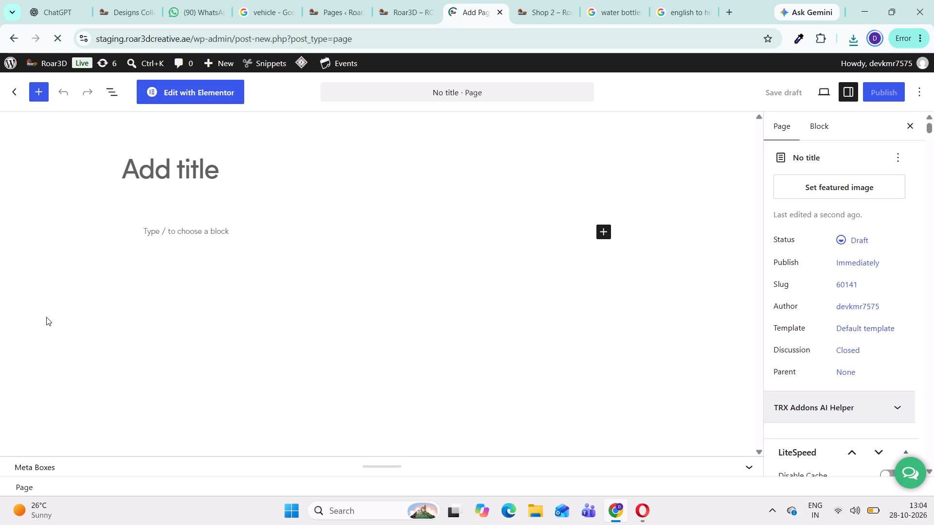
Leave the blank page editor and open the form for adding a new product in the staging site's admin.
left_click(2, 64)
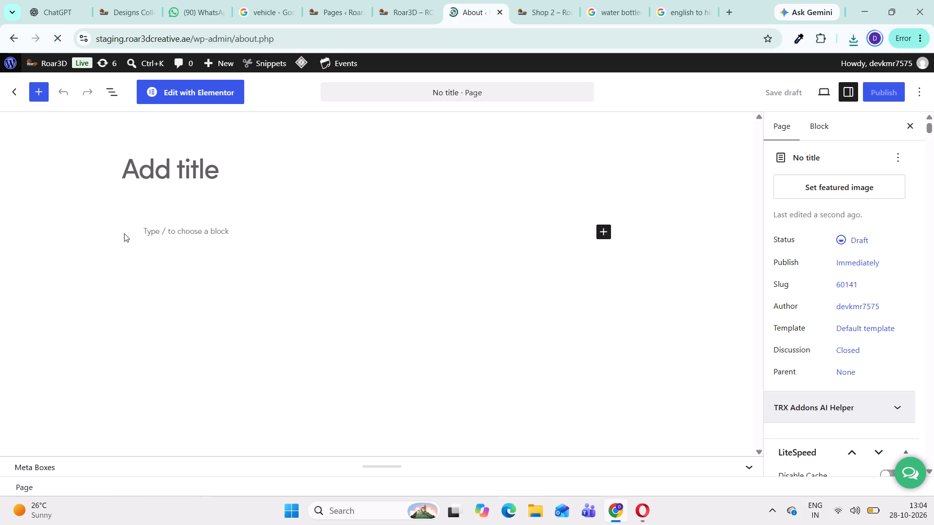
scroll(70, 255, "down", 3)
scroll(25, 177, "up", 2)
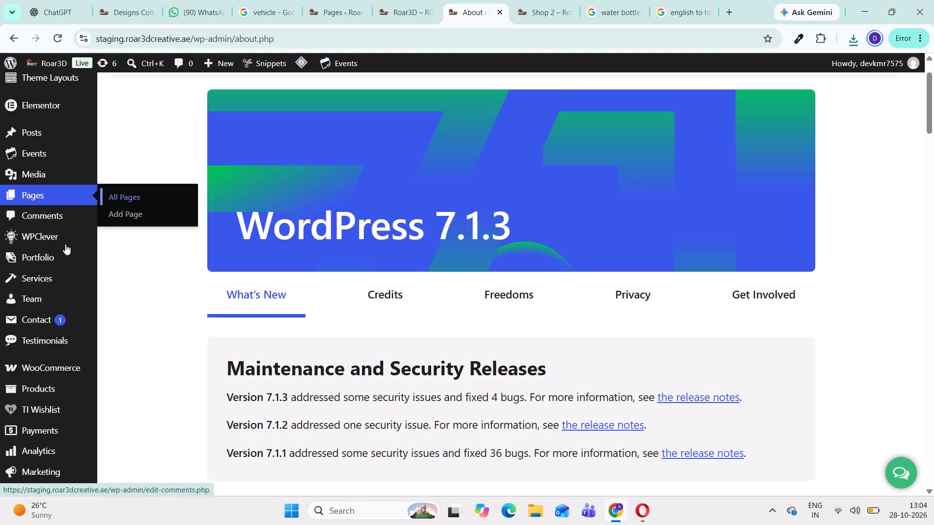
scroll(42, 323, "down", 7)
scroll(41, 332, "up", 3)
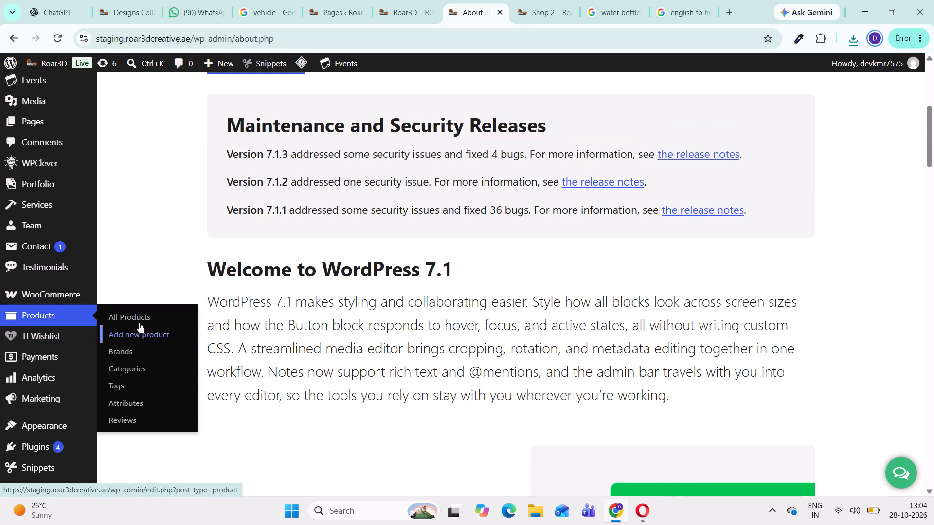
left_click(137, 330)
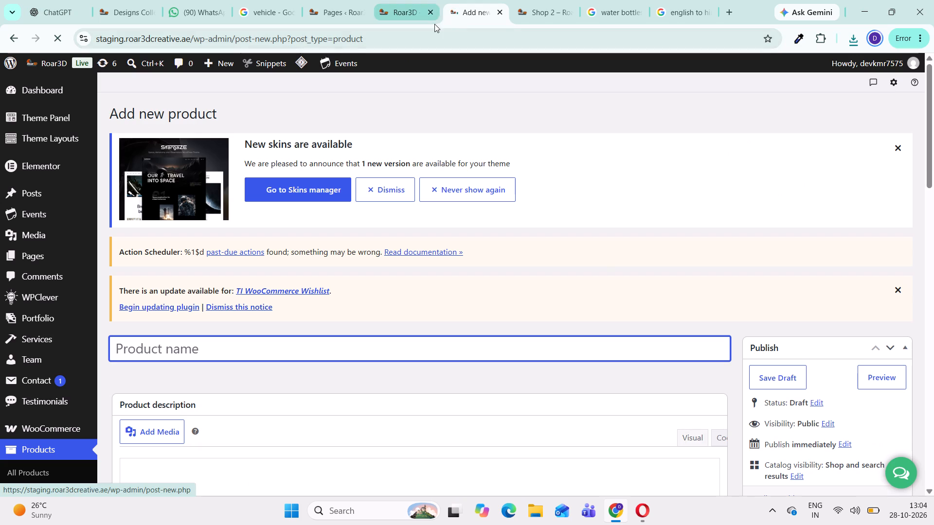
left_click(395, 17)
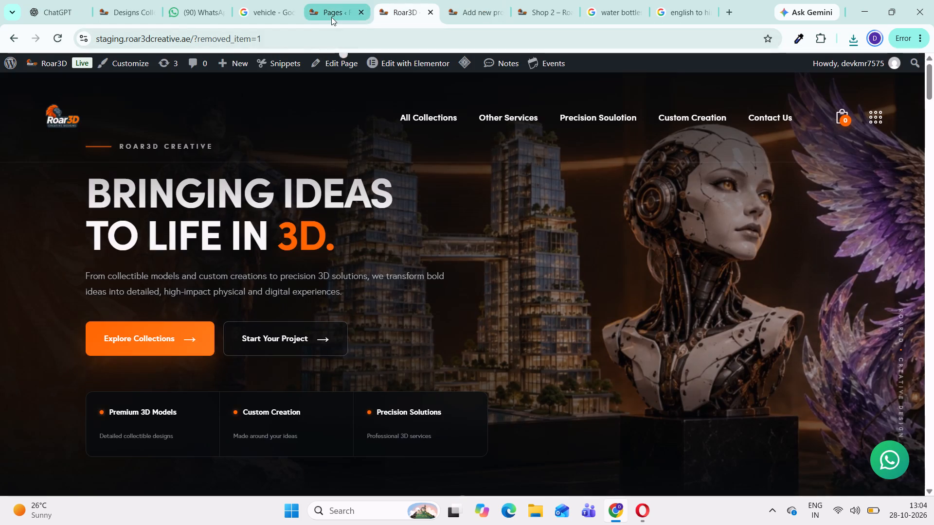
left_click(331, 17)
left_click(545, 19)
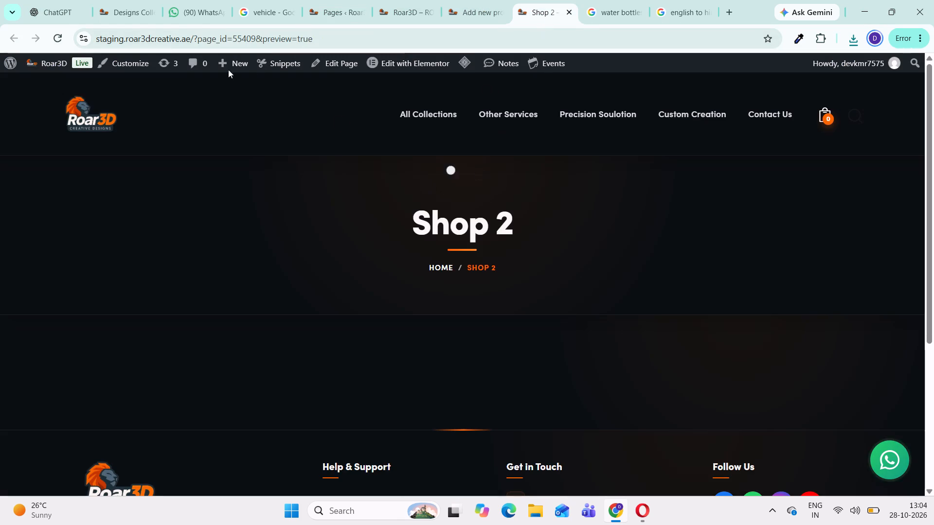
Name the new staging product DS1, copying the title from its roar3dcreative.shop page and placing the two tabs side by side.
left_click(133, 19)
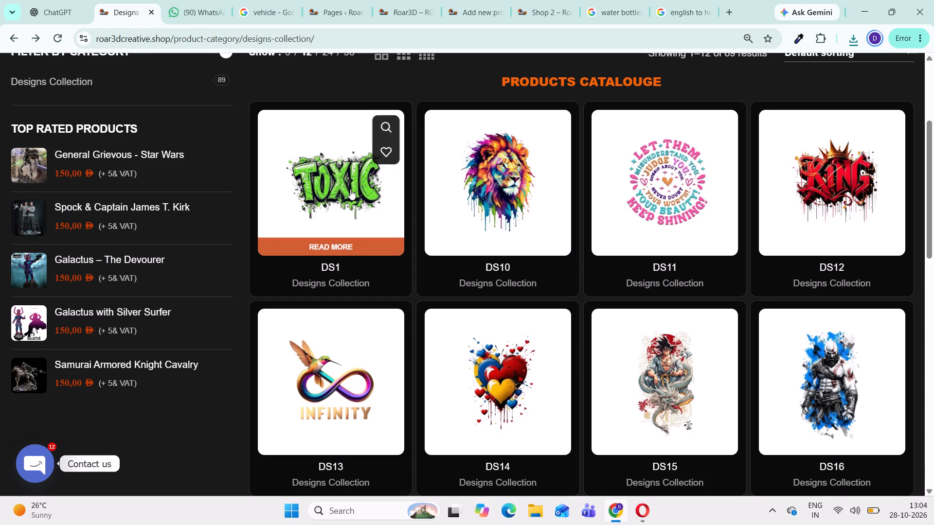
scroll(350, 188, "up", 1)
left_click(305, 192)
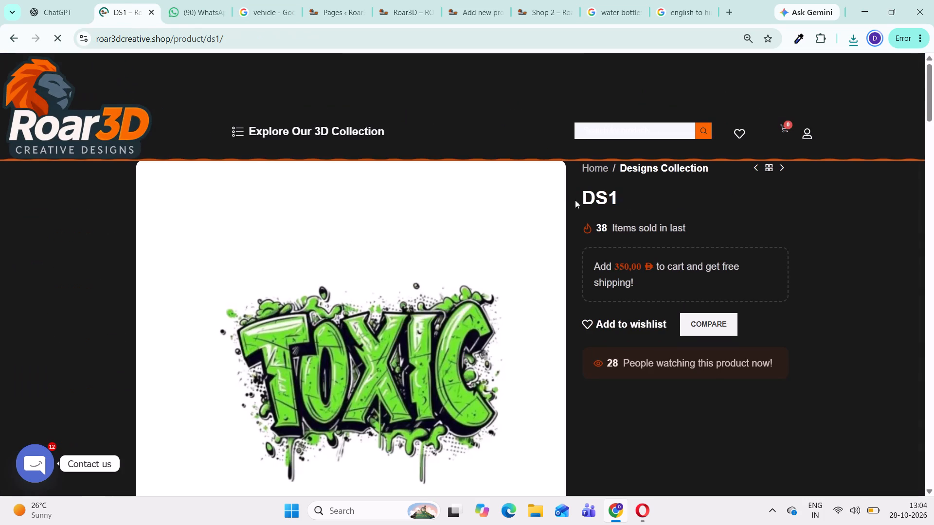
left_click_drag(575, 199, 617, 197)
key("ctrl+c")
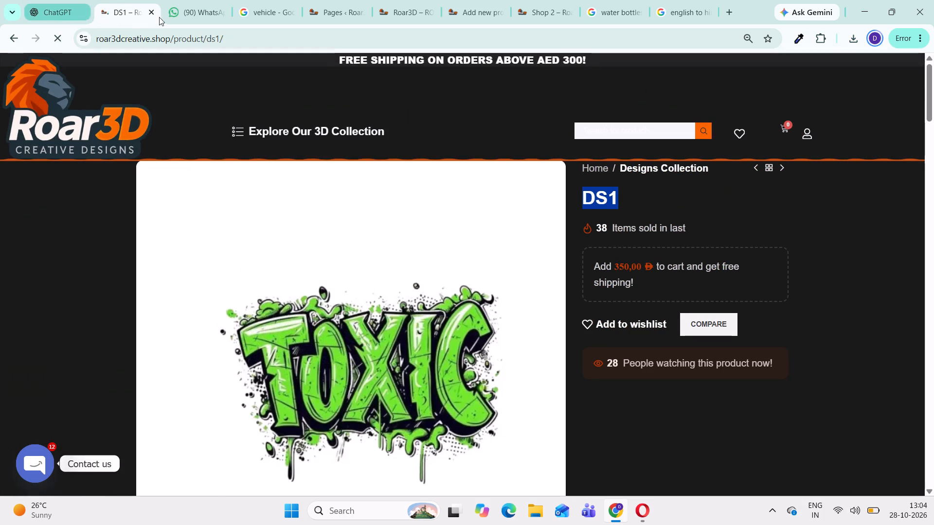
left_click(321, 15)
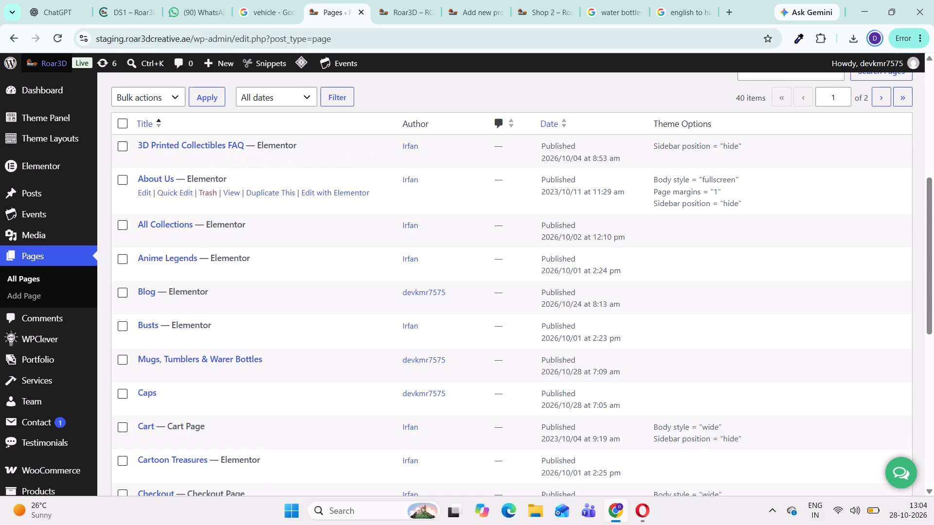
left_click(409, 21)
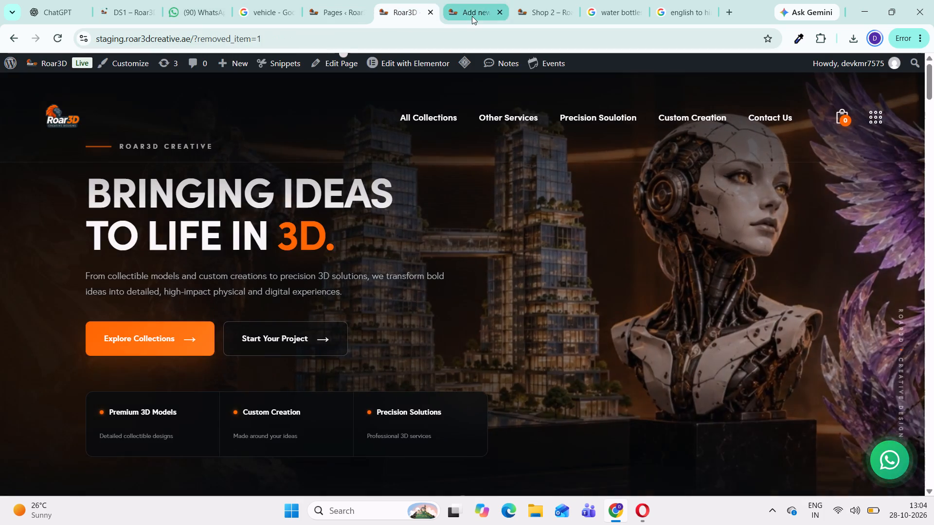
left_click(472, 16)
left_click_drag(472, 16, 198, 18)
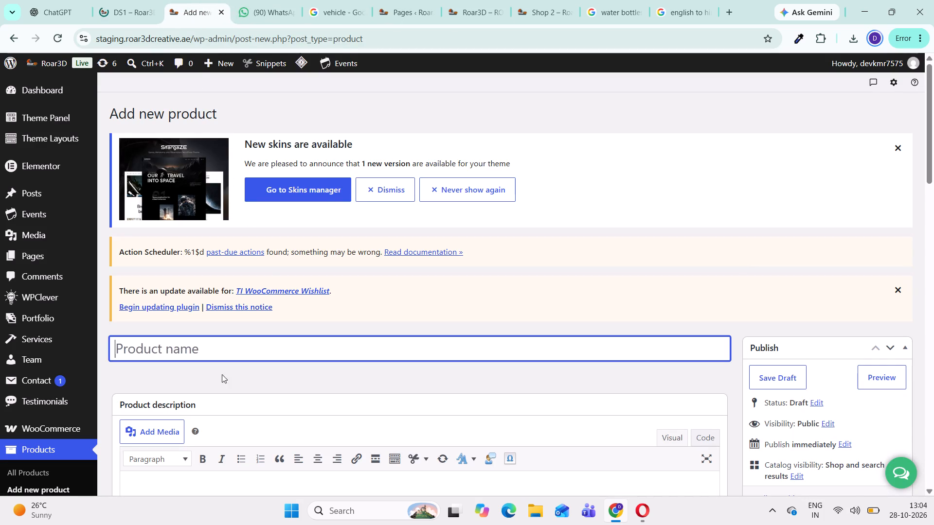
left_click(216, 344)
key("ctrl+v")
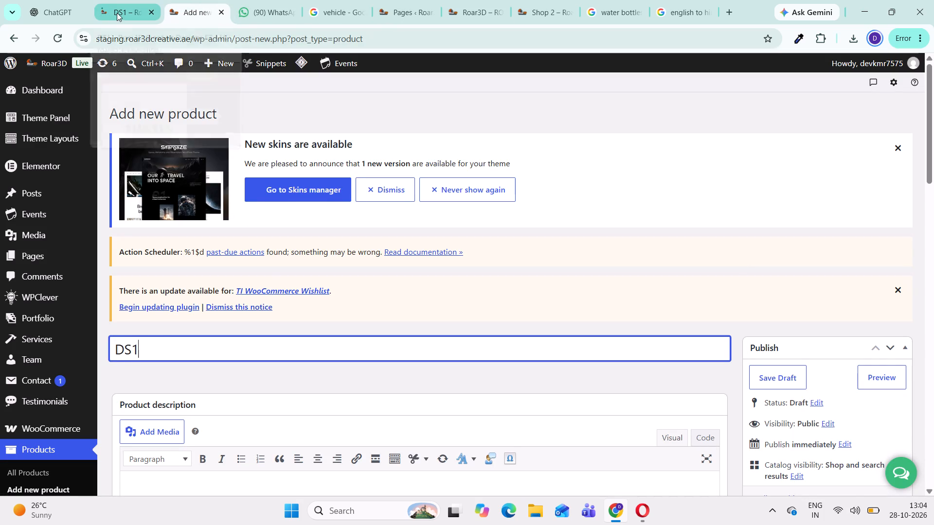
Select the Shipping and Delivery text on the DS1 product page of roar3dcreative.shop, starting from its introductory paragraph.
scroll(339, 308, "down", 3)
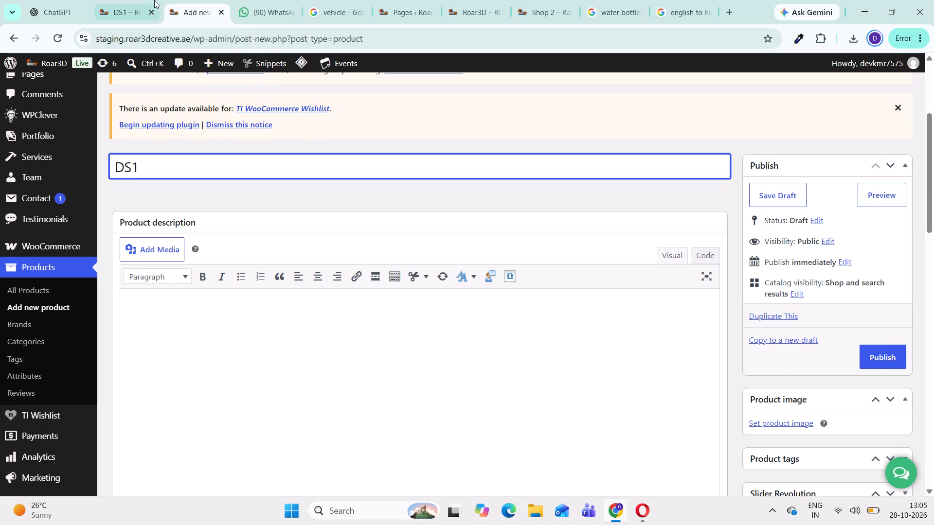
left_click(112, 17)
scroll(703, 262, "down", 6)
scroll(633, 283, "down", 2)
left_click_drag(468, 161, 575, 410)
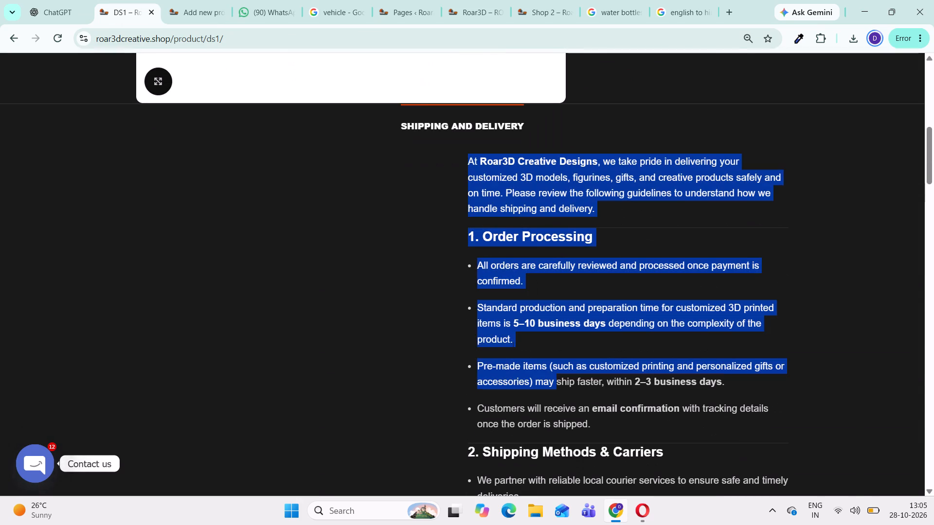
left_click_drag(575, 410, 592, 478)
triple_click(533, 191)
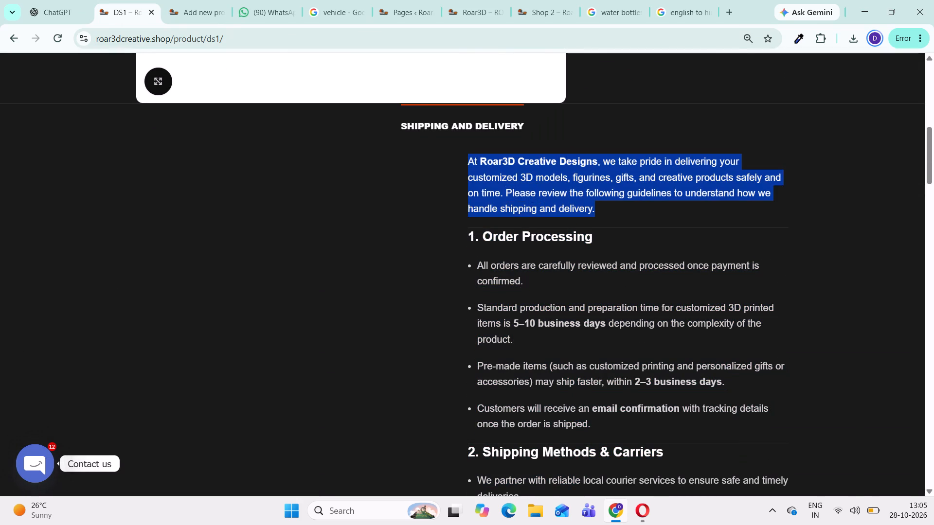
Copy the Shipping and Delivery introductory paragraph from the shop page into the short description of the new staging product DS1.
key("ctrl+c")
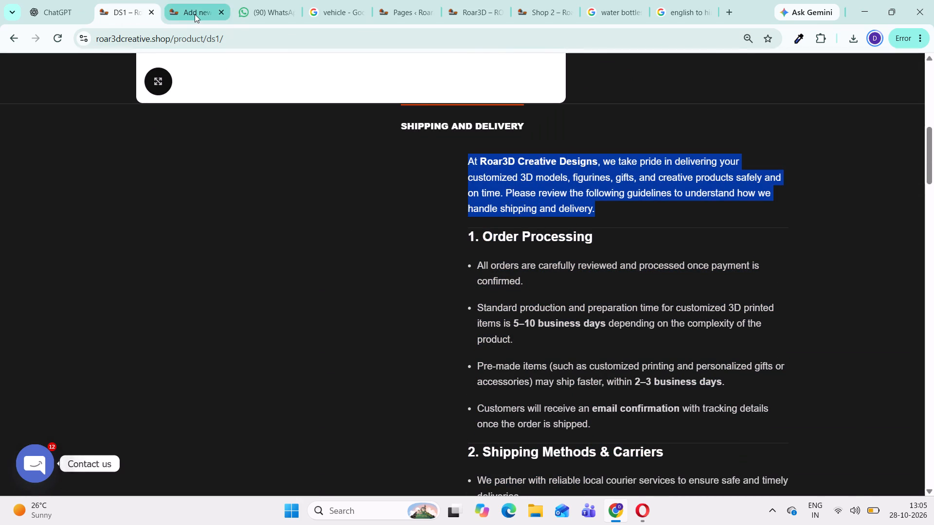
left_click(195, 14)
scroll(188, 291, "down", 6)
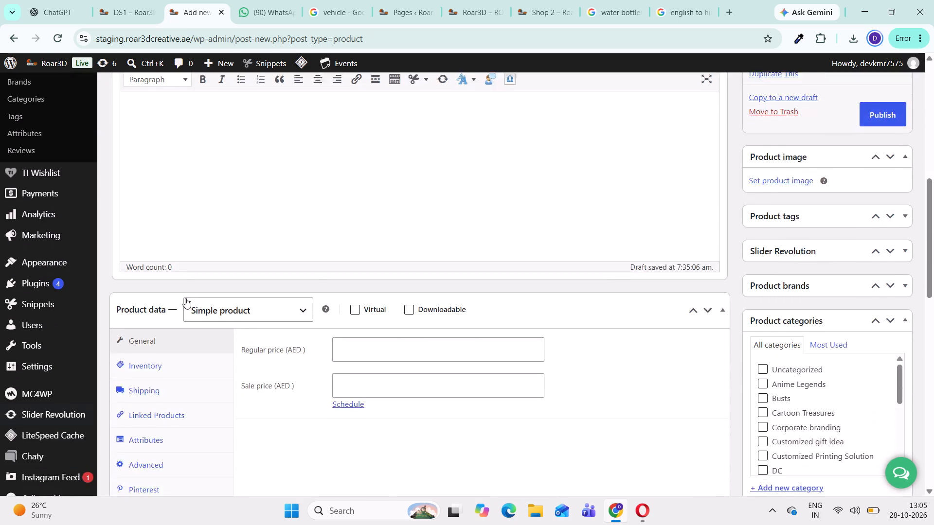
scroll(185, 298, "down", 6)
left_click(175, 196, "ctrl")
key("ctrl+v")
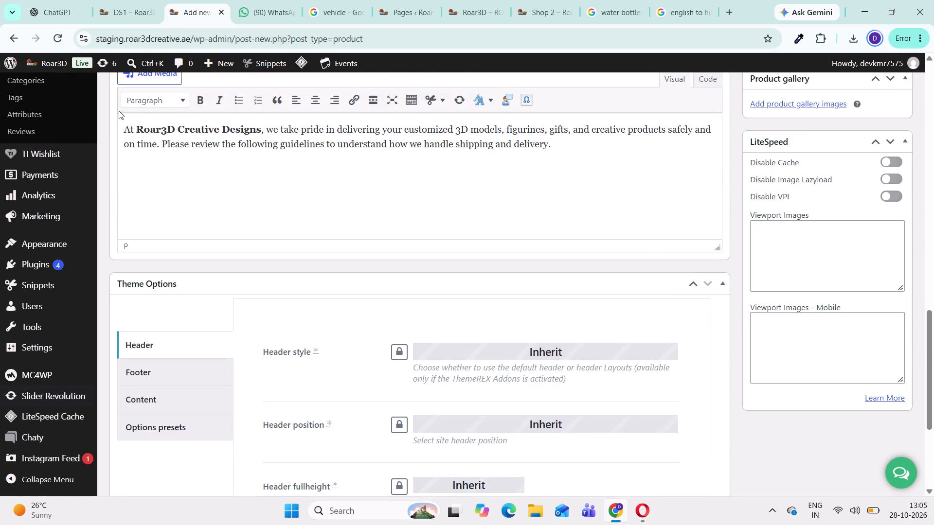
Copy the entire Shipping and Delivery text from the DS1 page of roar3dcreative.shop, from its introduction past the Our Commitment paragraph.
scroll(305, 199, "up", 1)
left_click(118, 17)
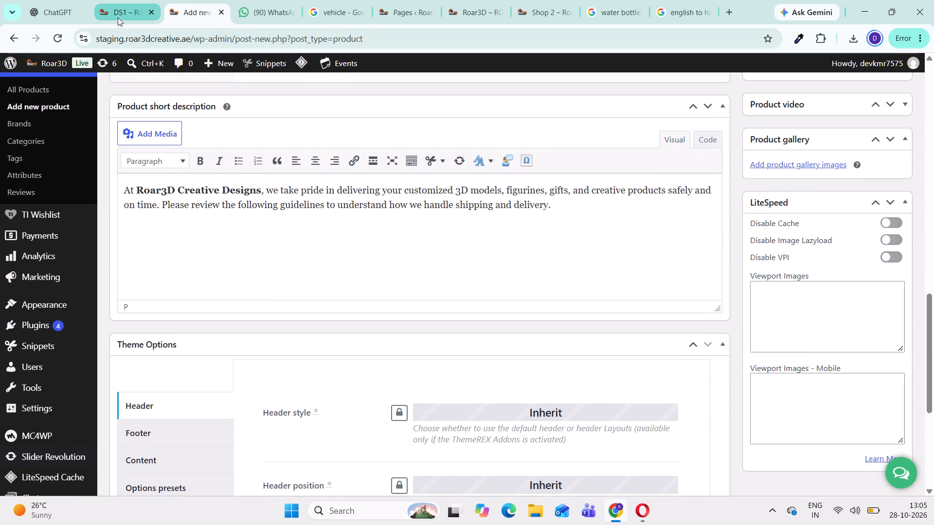
scroll(642, 284, "down", 1)
left_click(480, 94)
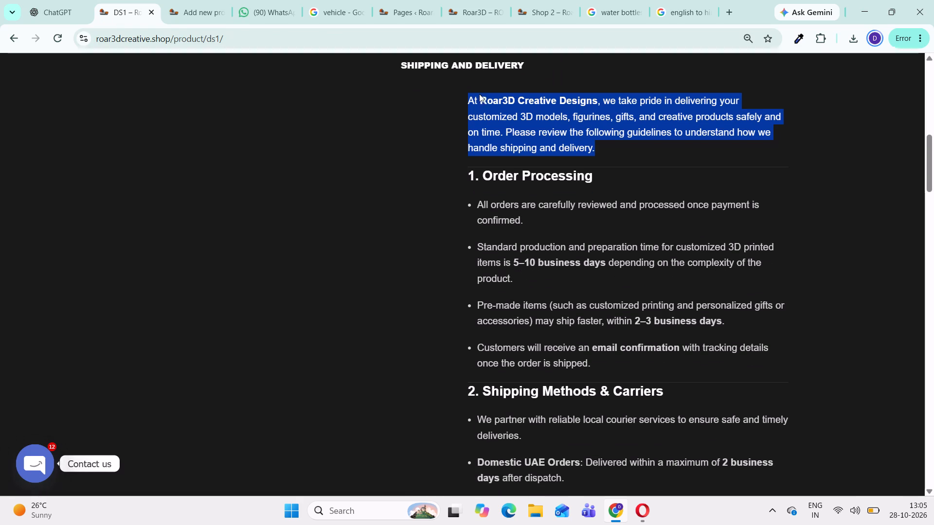
left_click_drag(459, 92, 653, 524)
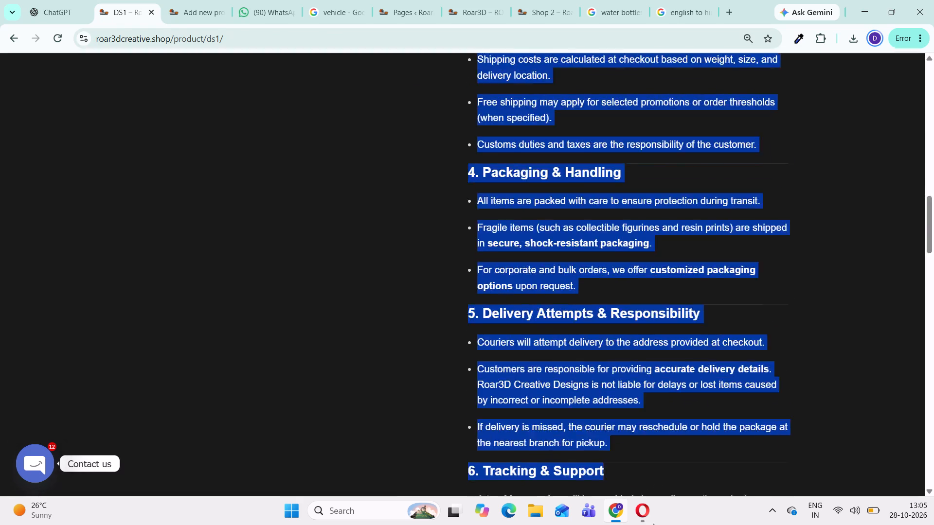
left_click_drag(653, 524, 626, 122)
key("ctrl+c")
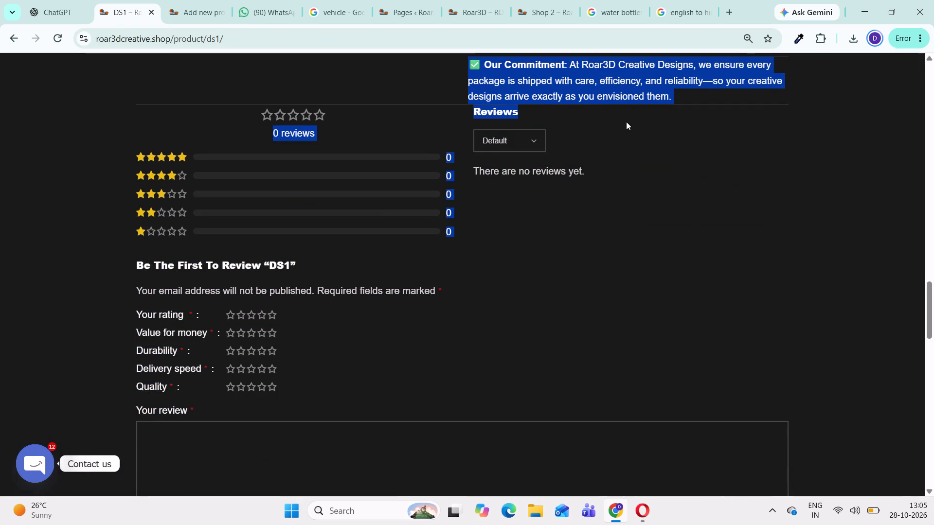
Paste the copied Shipping and Delivery text into the empty main description of the staging product DS1.
scroll(696, 203, "up", 2)
scroll(691, 244, "up", 1)
left_click(180, 12)
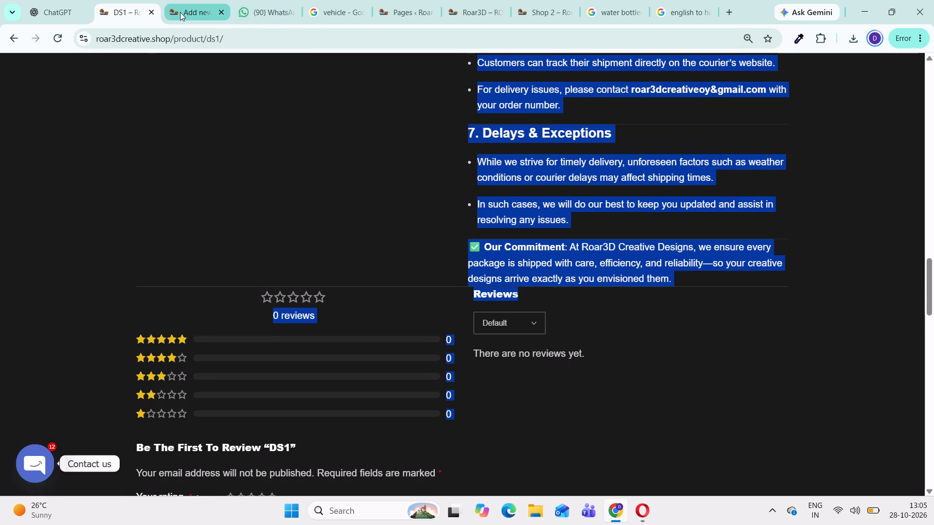
scroll(300, 376, "down", 4)
scroll(263, 351, "up", 2)
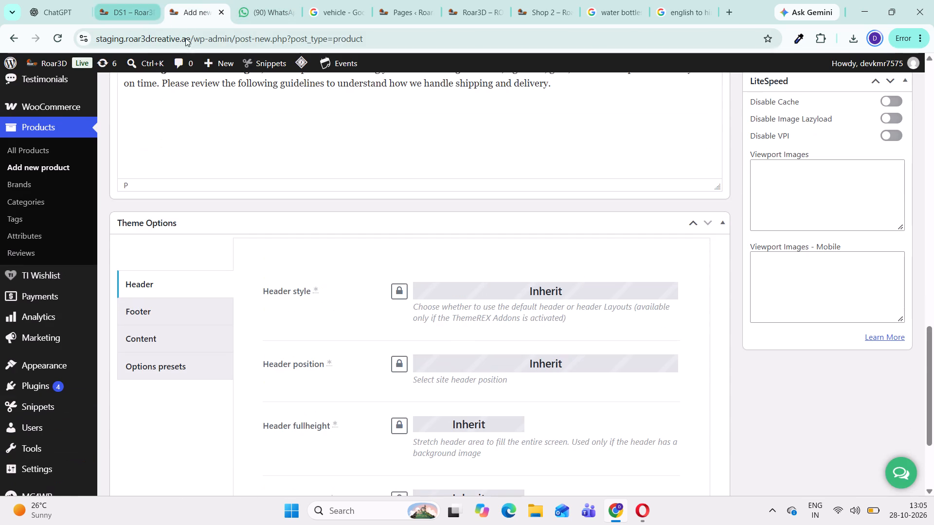
scroll(280, 197, "up", 3)
scroll(252, 295, "up", 4)
scroll(288, 258, "up", 3)
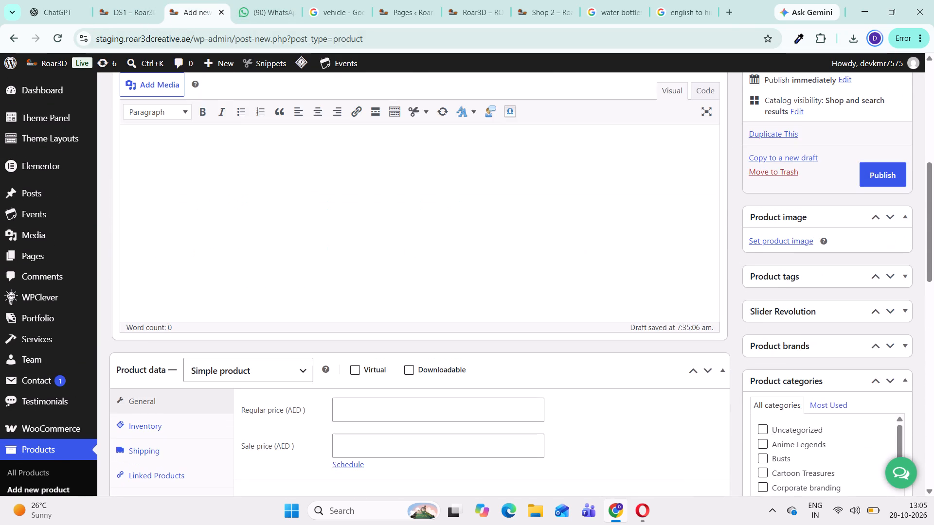
left_click(225, 197)
key("ctrl+v")
scroll(390, 253, "up", 1)
scroll(305, 311, "up", 2)
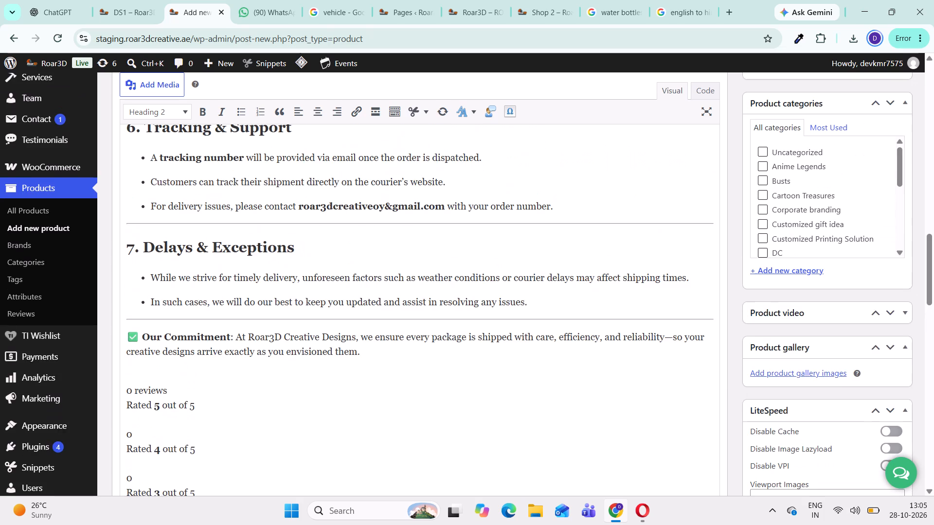
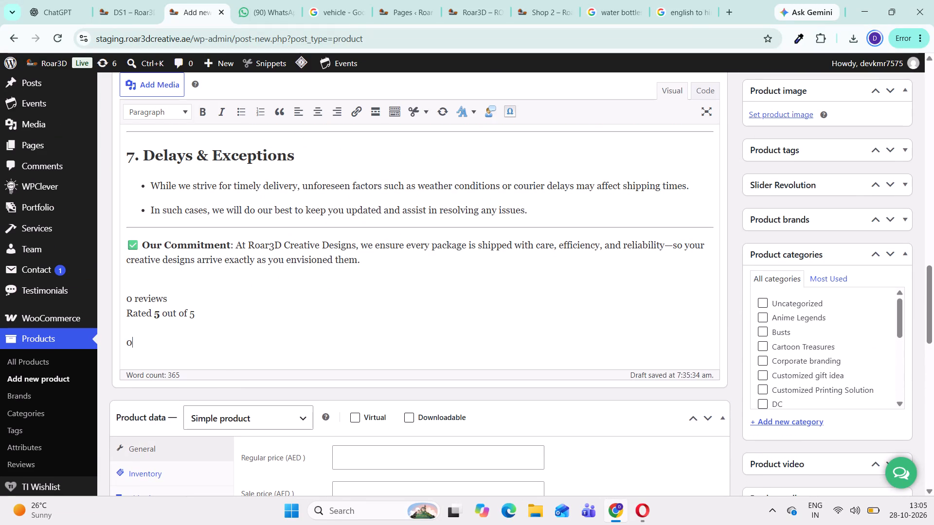
Select the stray review and rating lines below the Our Commitment paragraph at the end of the product description.
left_click_drag(156, 344, 126, 273)
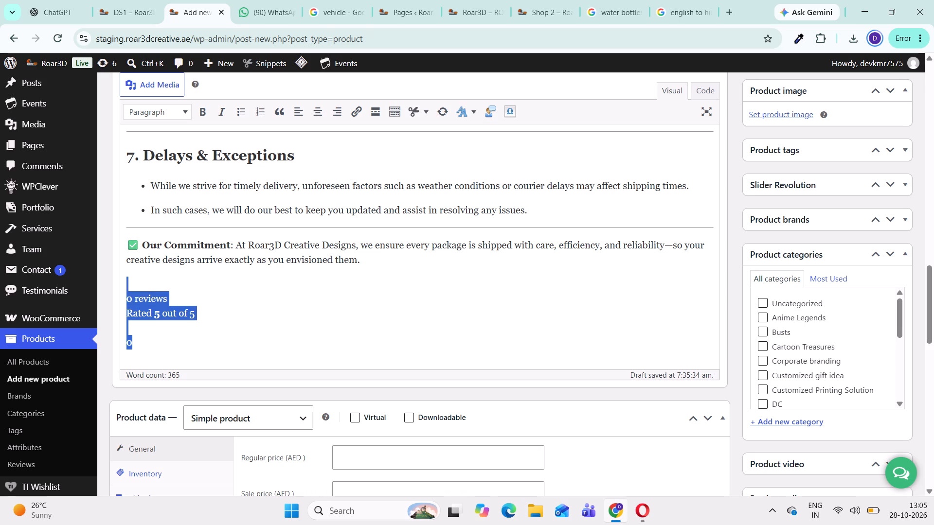
Delete the stray review and rating lines below the Our Commitment paragraph in the DS1 product description.
left_click_drag(126, 273, 124, 272)
key("BackSpace")
key("BackSpace")
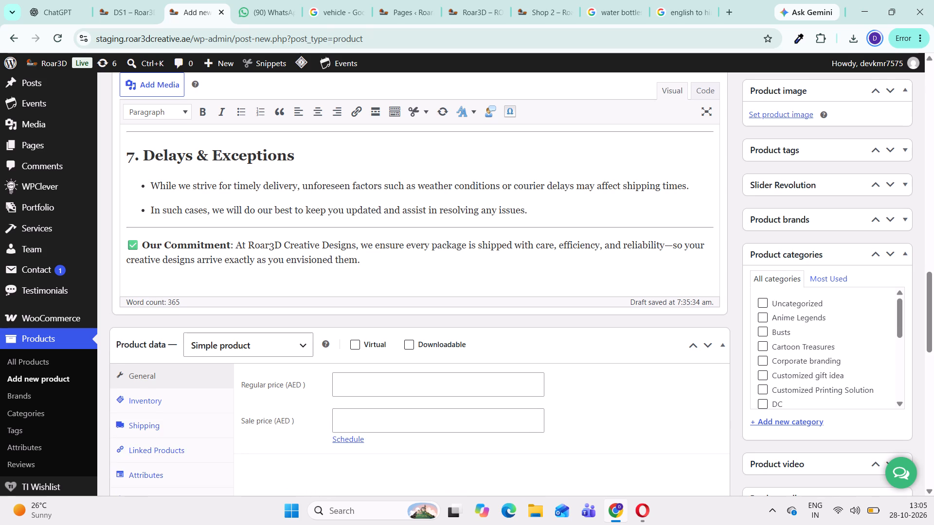
Upload DS1-500x500.webp from Downloads and set it as the product image of the new DS1 product.
scroll(641, 196, "up", 2)
scroll(734, 184, "up", 2)
scroll(593, 200, "up", 6)
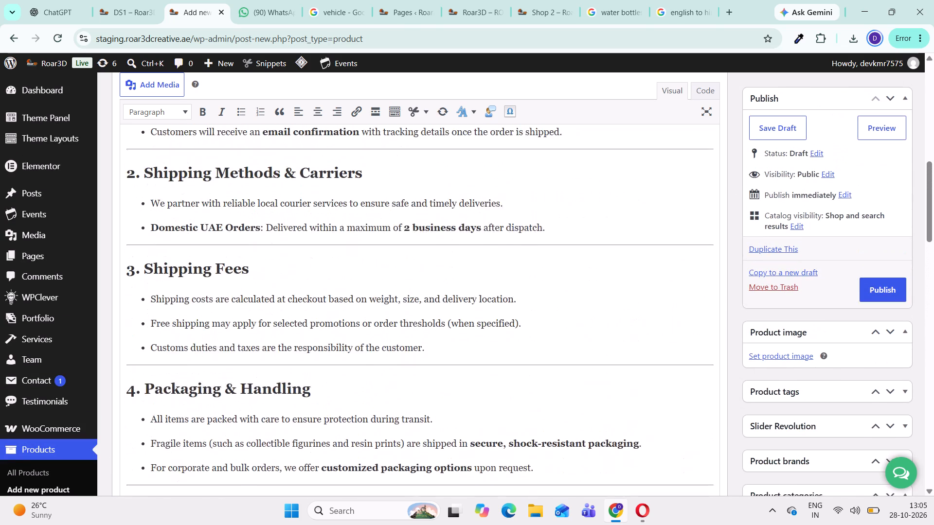
scroll(588, 200, "up", 7)
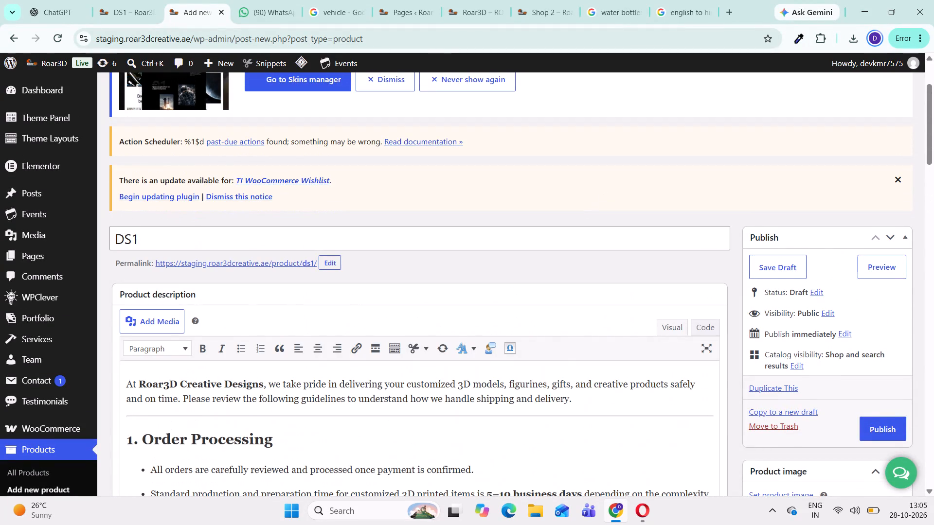
scroll(400, 250, "down", 2)
scroll(821, 301, "down", 2)
scroll(817, 301, "up", 2)
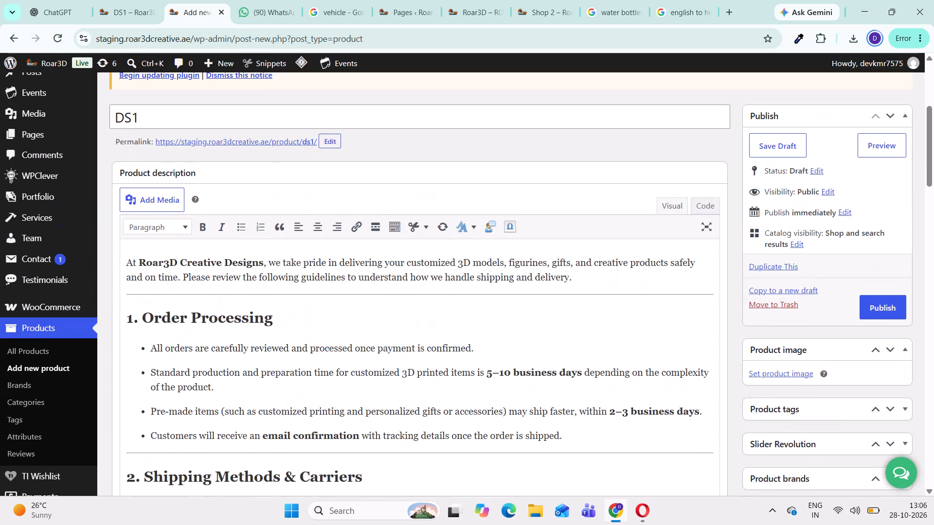
scroll(795, 185, "up", 2)
scroll(800, 197, "down", 3)
left_click(775, 308)
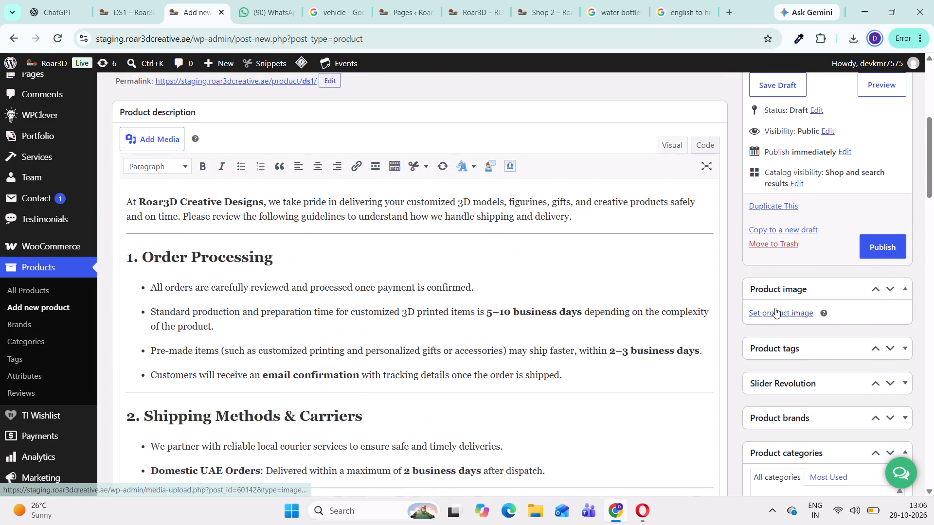
left_click(54, 111)
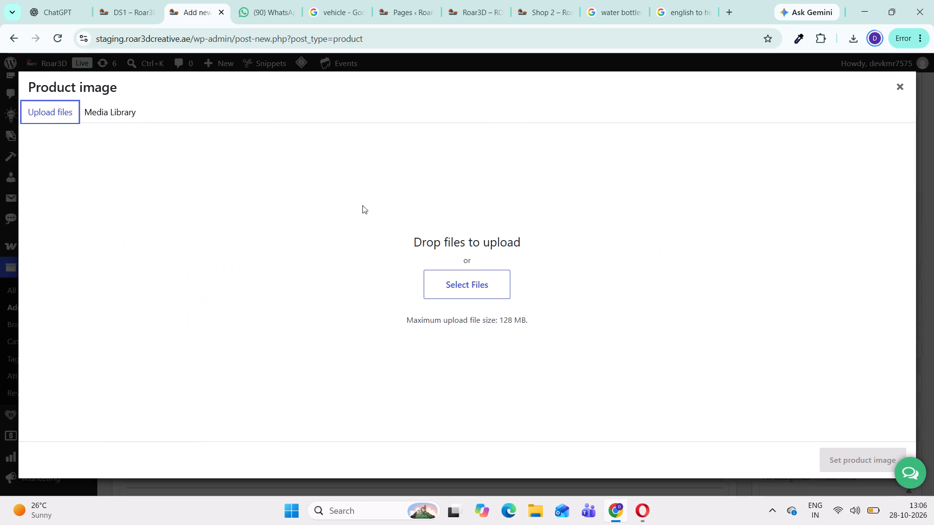
double_click(493, 273)
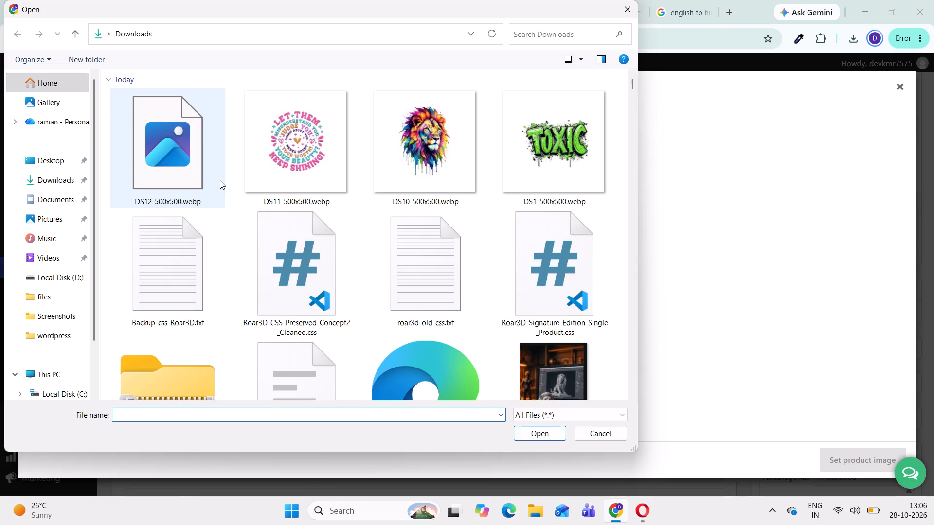
left_click(544, 175)
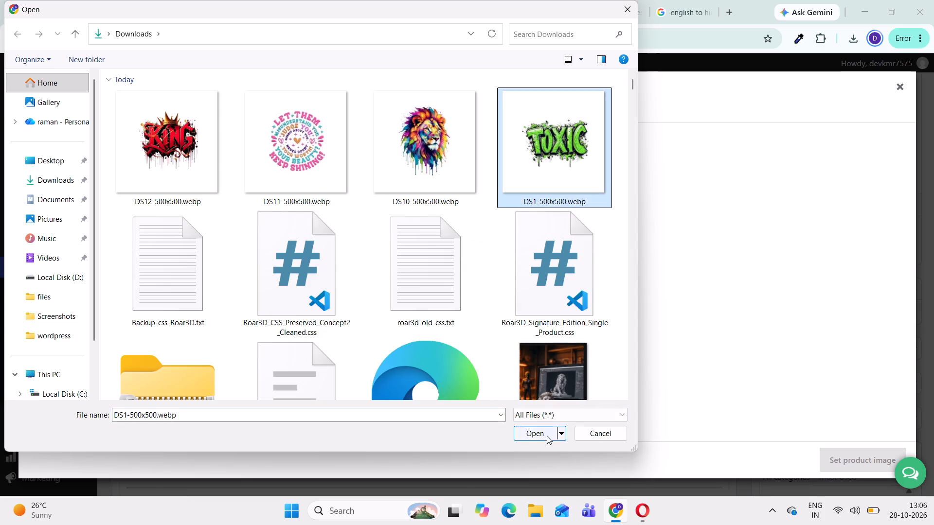
left_click(541, 430)
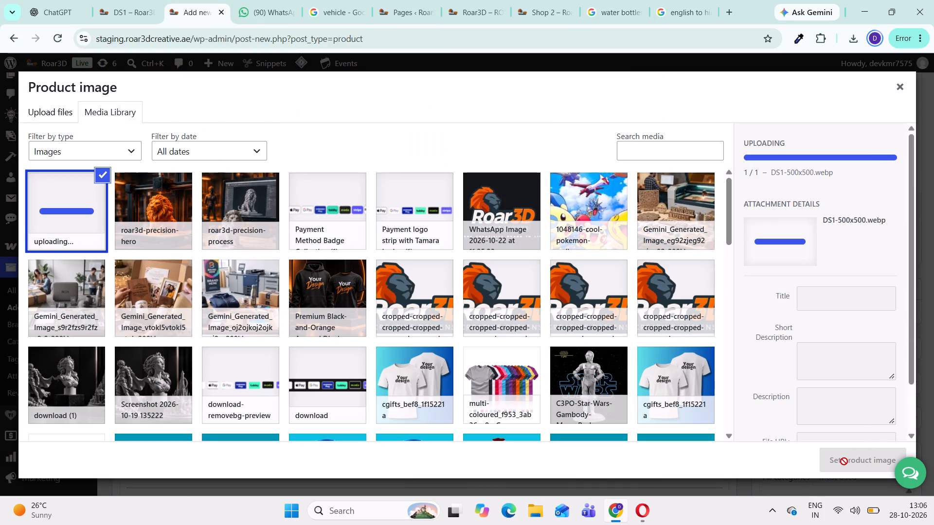
left_click(847, 460)
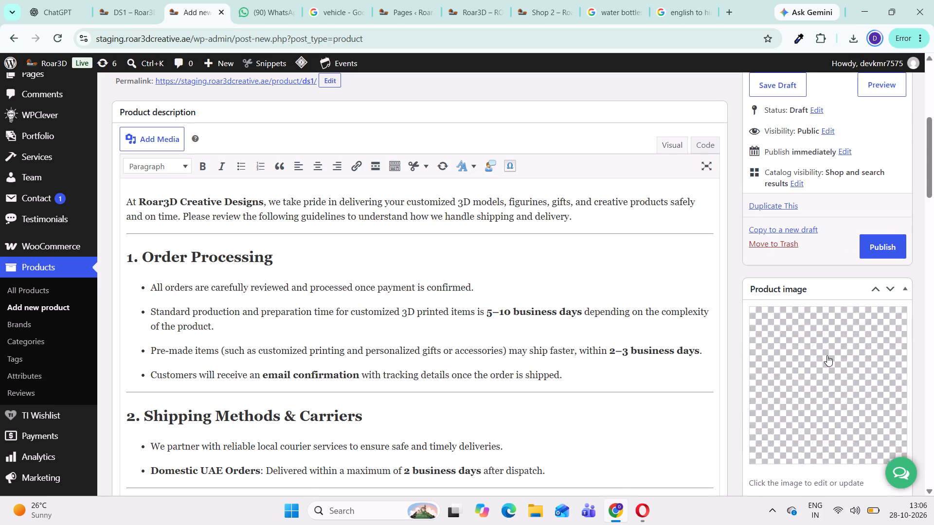
Look through the product categories available for DS1 and open the attributes section of its product data.
scroll(828, 352, "down", 7)
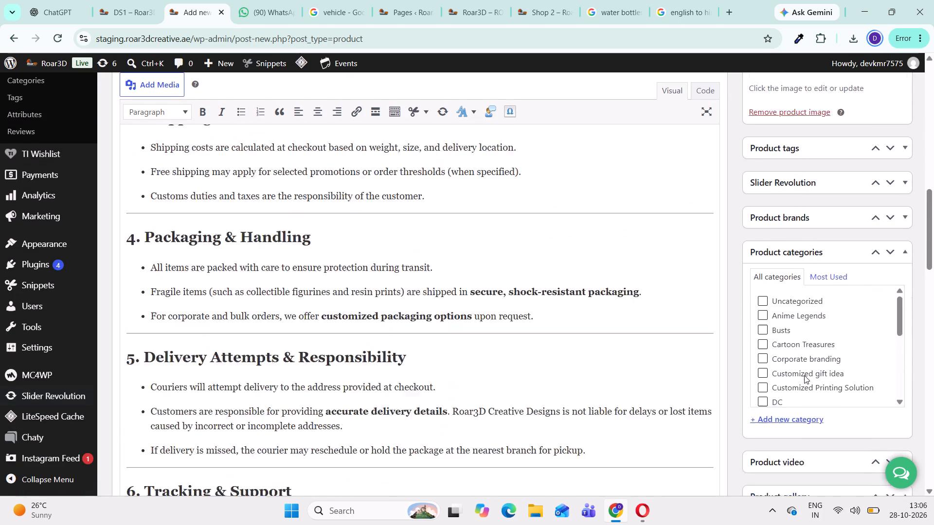
scroll(782, 362, "down", 4)
scroll(823, 377, "down", 3)
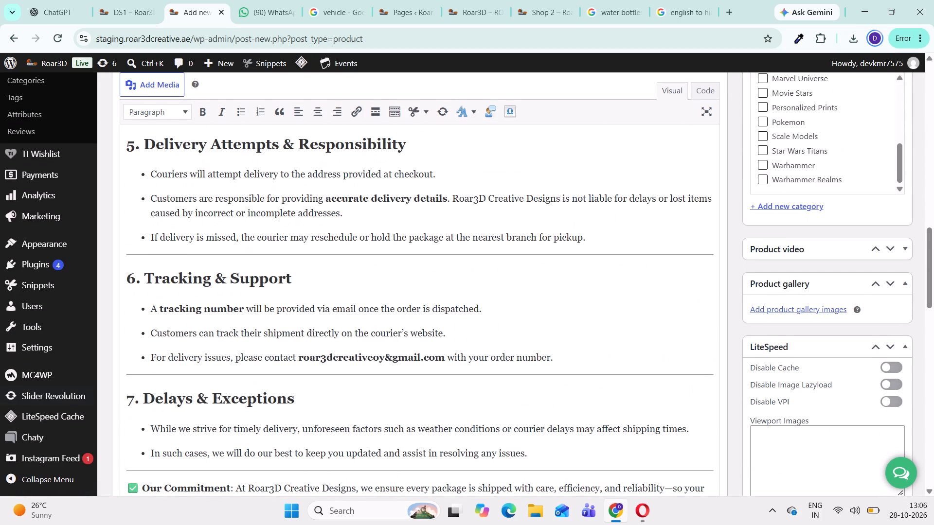
scroll(520, 339, "down", 3)
scroll(644, 332, "down", 3)
scroll(202, 323, "down", 1)
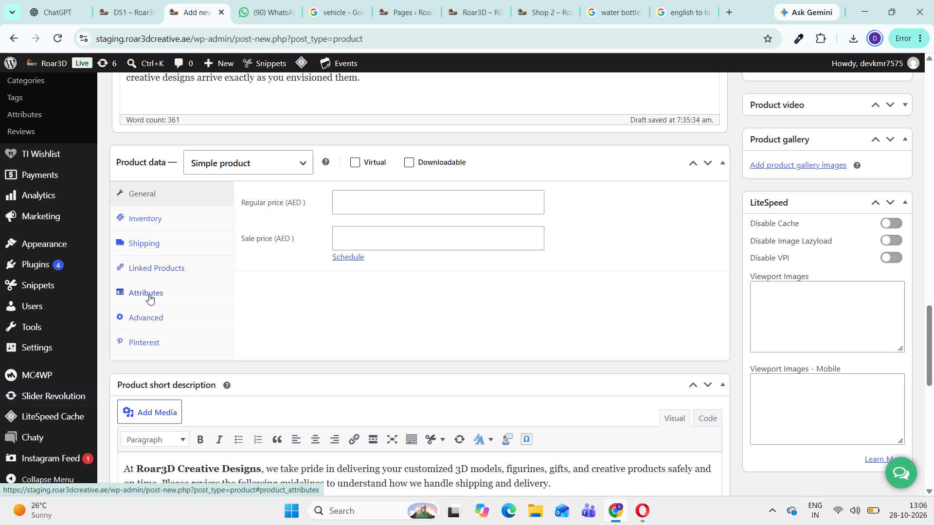
left_click(149, 293)
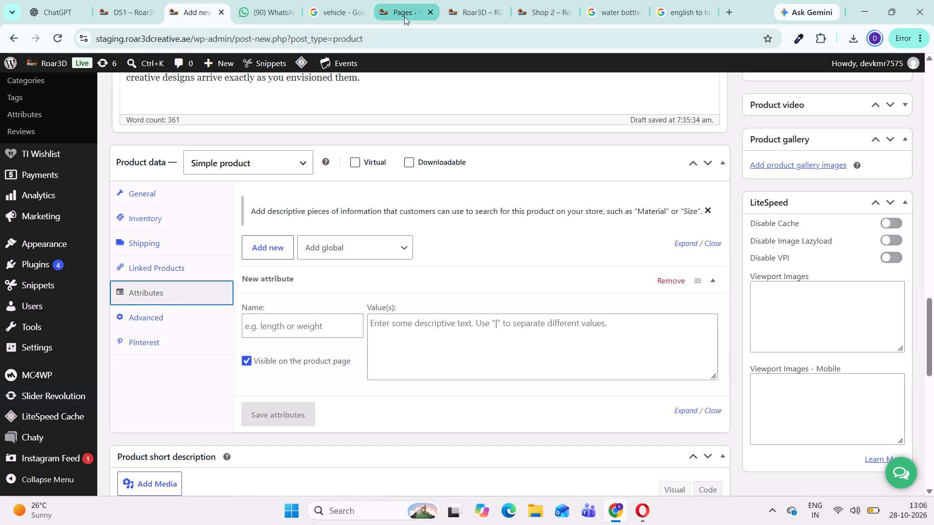
Switch back to the DS1 page on roar3dcreative.shop and examine its product details and Shipping and Delivery section.
left_click(138, 18)
scroll(719, 218, "up", 5)
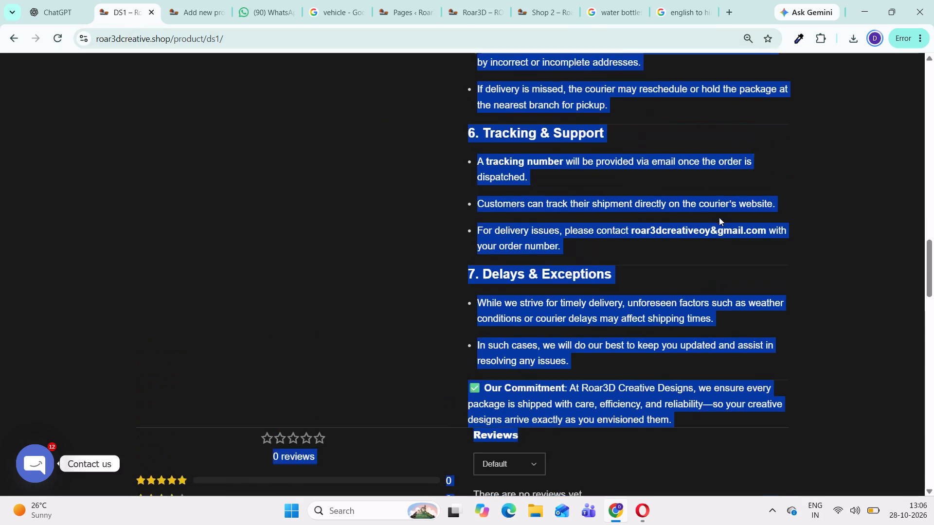
scroll(719, 217, "up", 16)
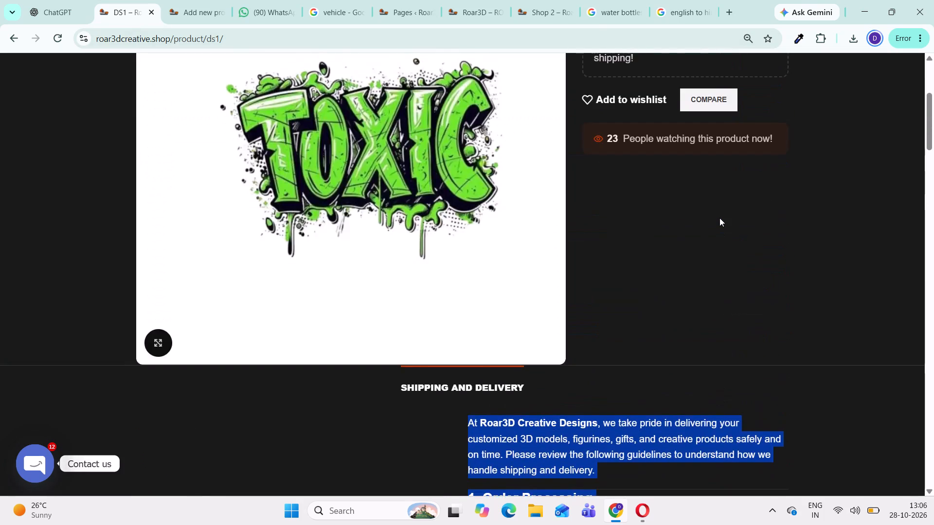
scroll(719, 218, "up", 2)
left_click(843, 266)
scroll(844, 266, "up", 1)
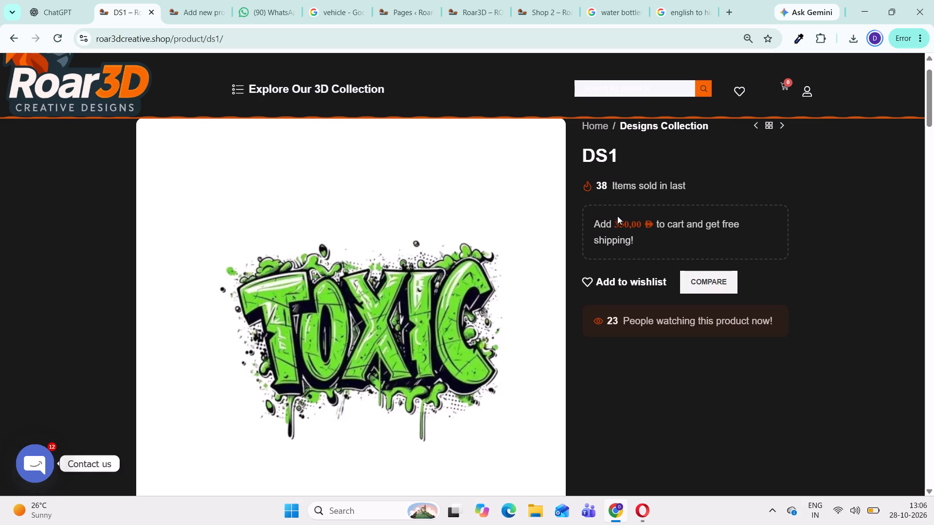
scroll(643, 239, "up", 1)
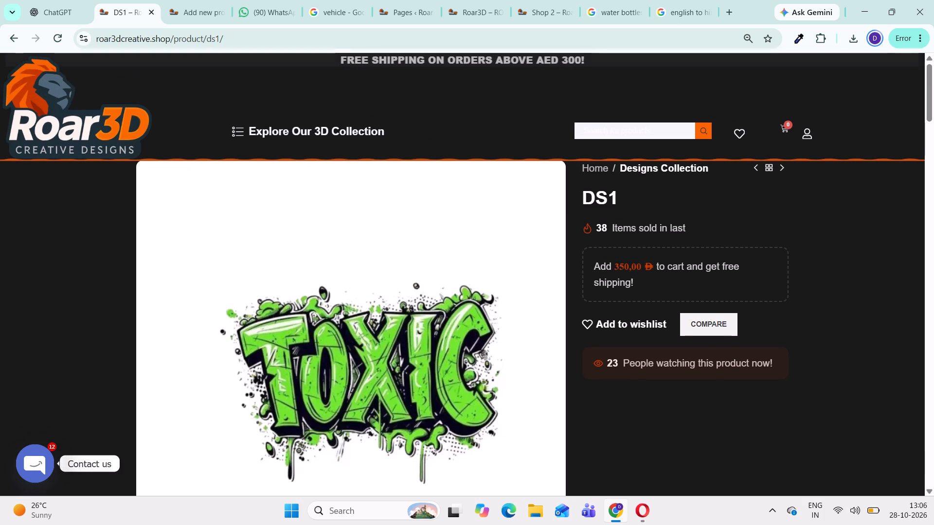
scroll(633, 230, "down", 1)
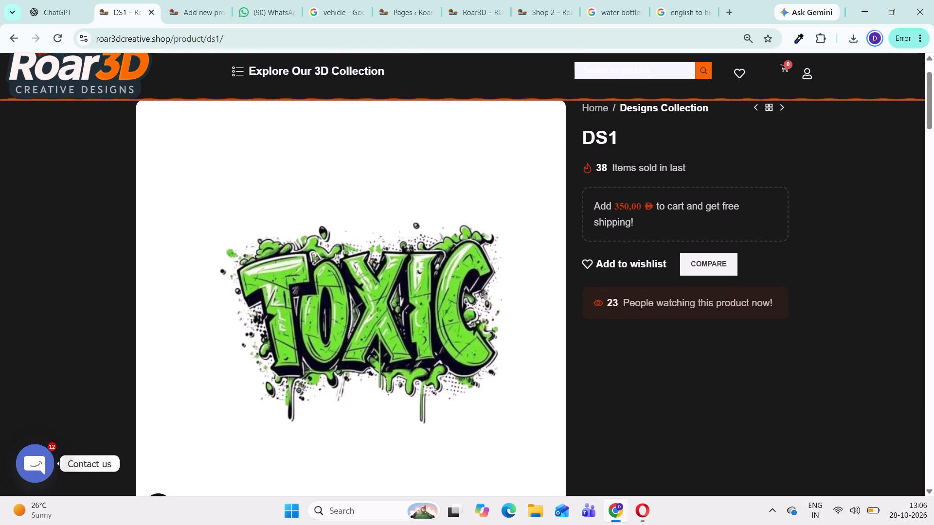
scroll(633, 230, "up", 1)
scroll(633, 230, "down", 3)
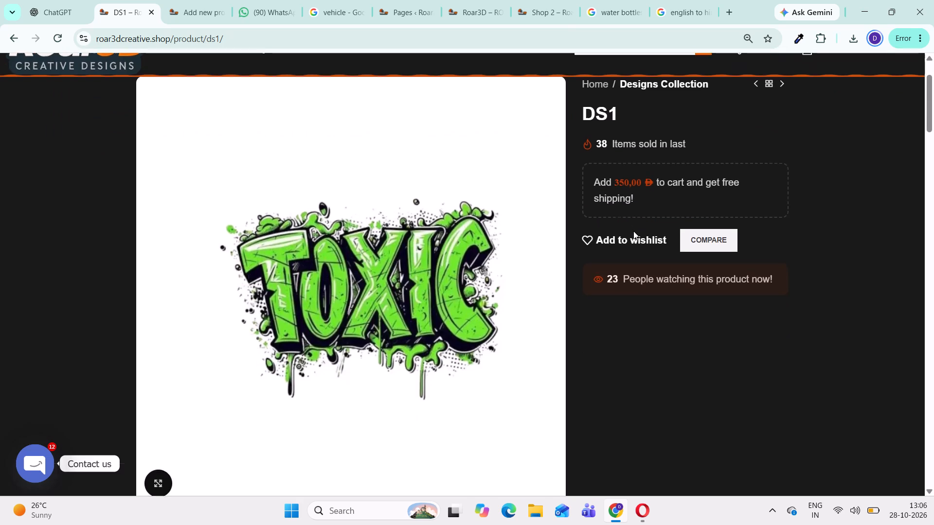
scroll(633, 231, "down", 1)
scroll(633, 231, "up", 3)
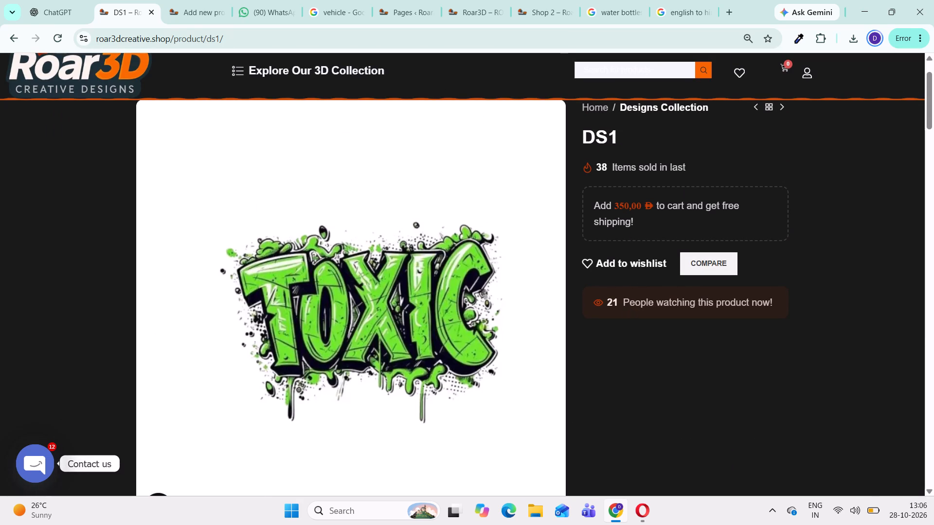
left_click(595, 301)
scroll(633, 309, "up", 1)
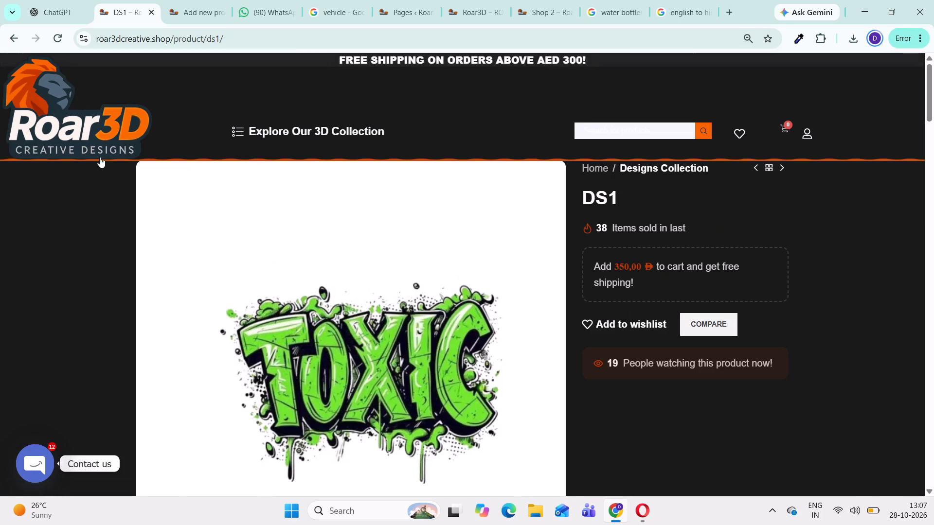
scroll(639, 177, "down", 9)
scroll(0, 125, "up", 1)
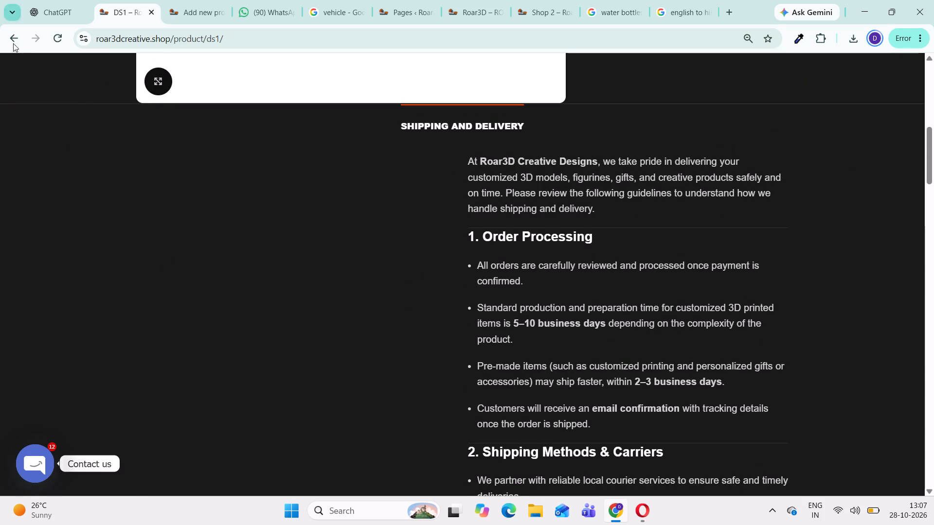
Go back to the Designs Collection listing, open the DS10 product page and examine its details and Shipping and Delivery section.
left_click(13, 44)
left_click(511, 265)
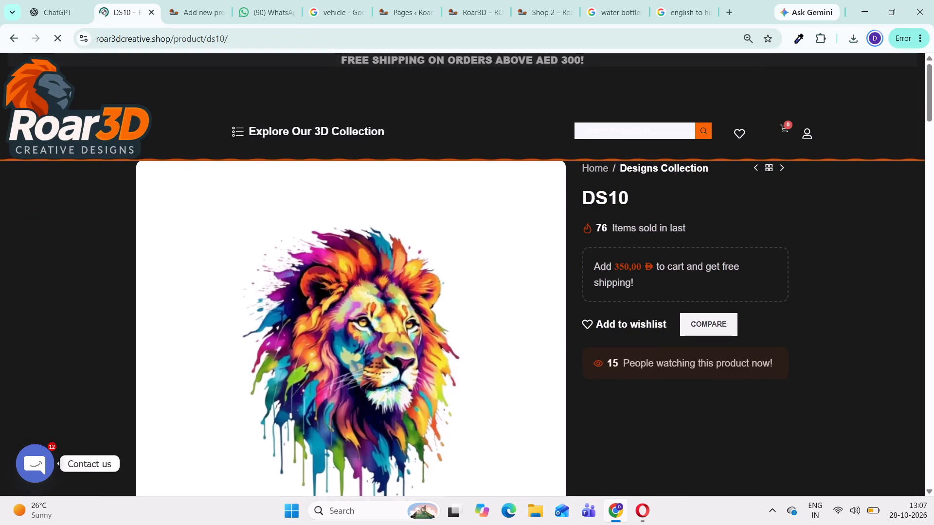
scroll(450, 310, "down", 3)
scroll(703, 347, "down", 6)
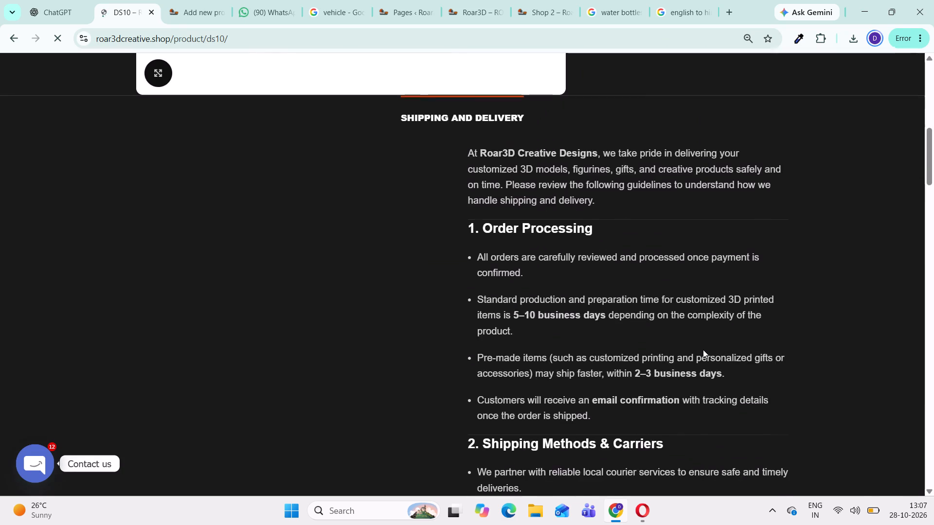
scroll(703, 350, "up", 8)
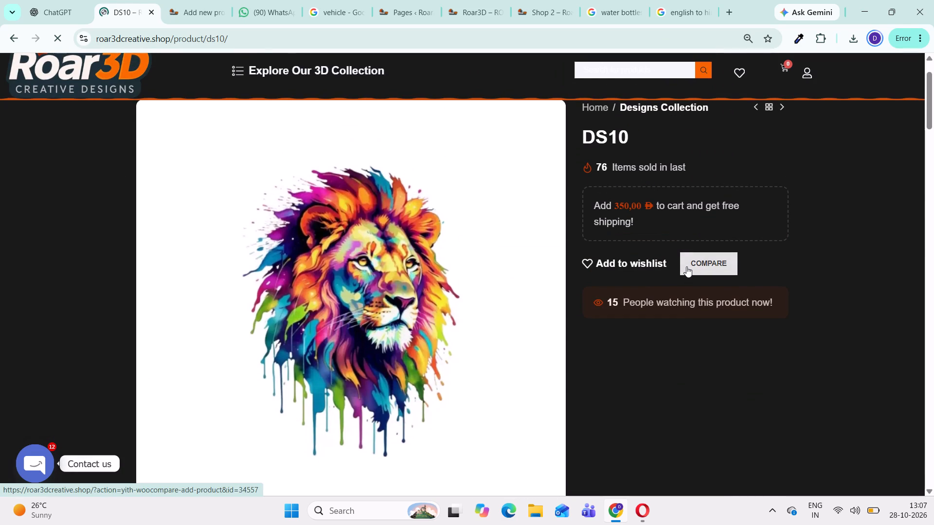
scroll(686, 266, "up", 1)
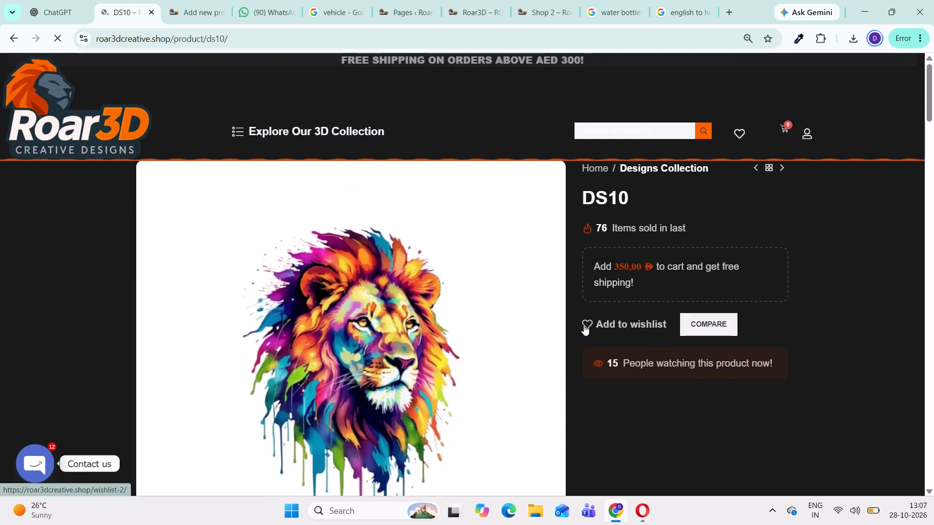
Add the DS10 design to the wishlist from its product page on the live shop.
left_click(584, 325)
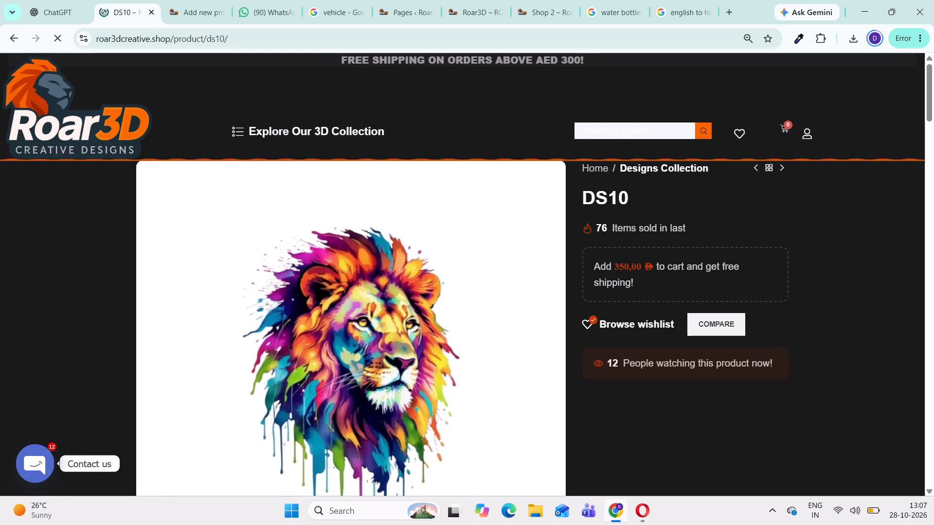